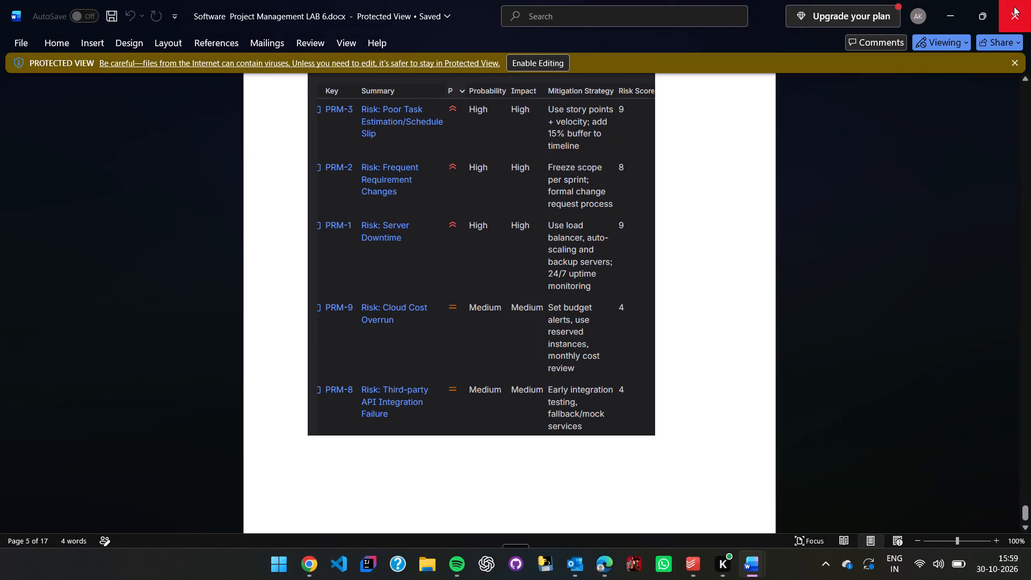
Search the Jira marketplace for "Quality plus", open QAlity Plus - Test Management for Jira, and check its additional options.
{"action": "left_click", "coordinate": [940, 19]}
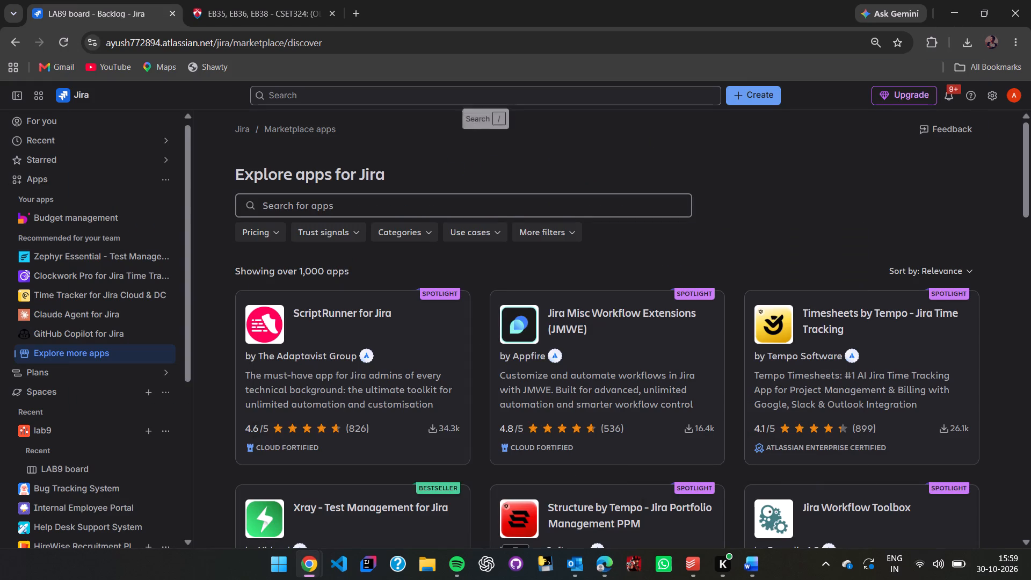
{"action": "left_click", "coordinate": [463, 203]}
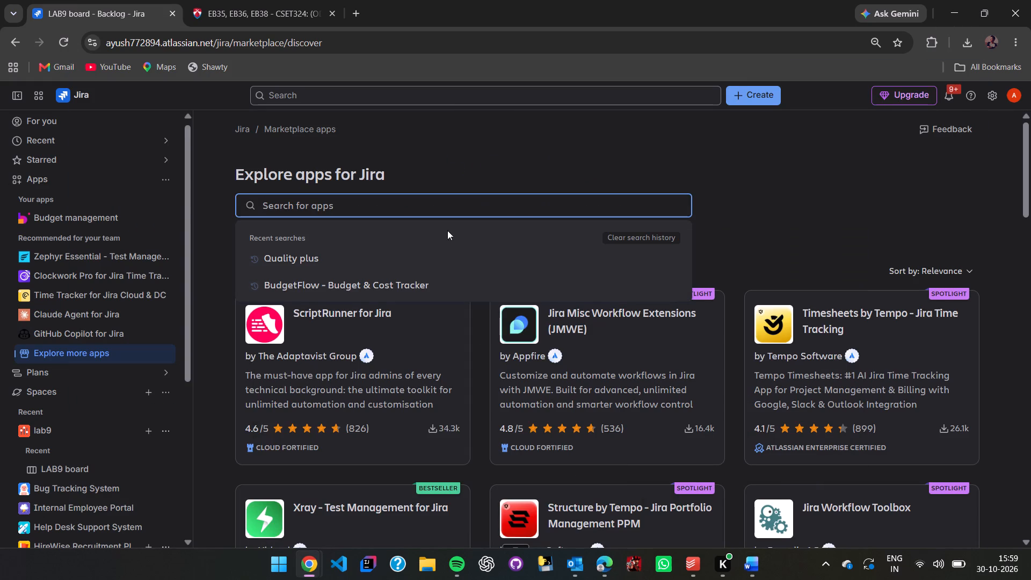
{"action": "left_click", "coordinate": [419, 258]}
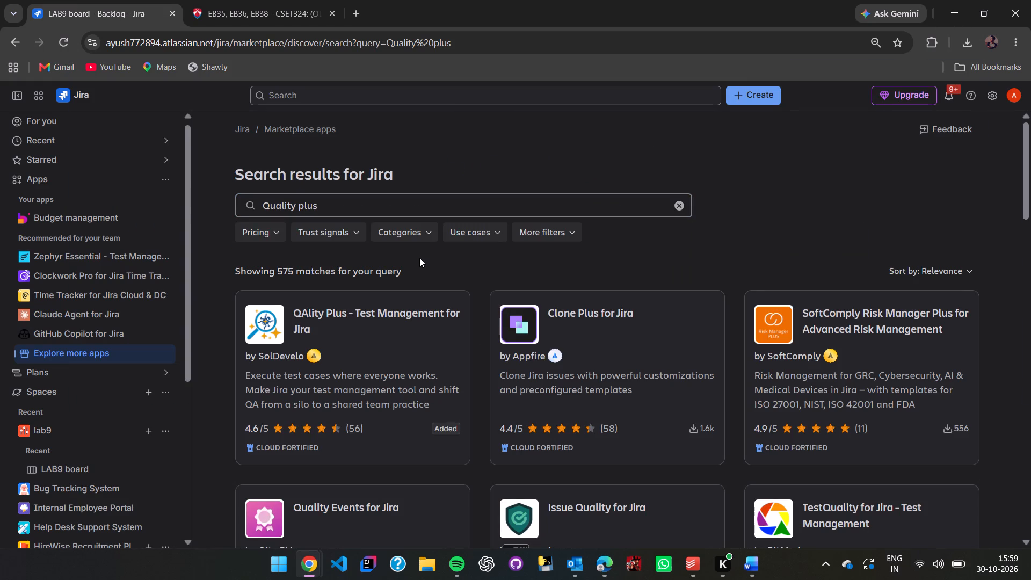
{"action": "left_click", "coordinate": [434, 350]}
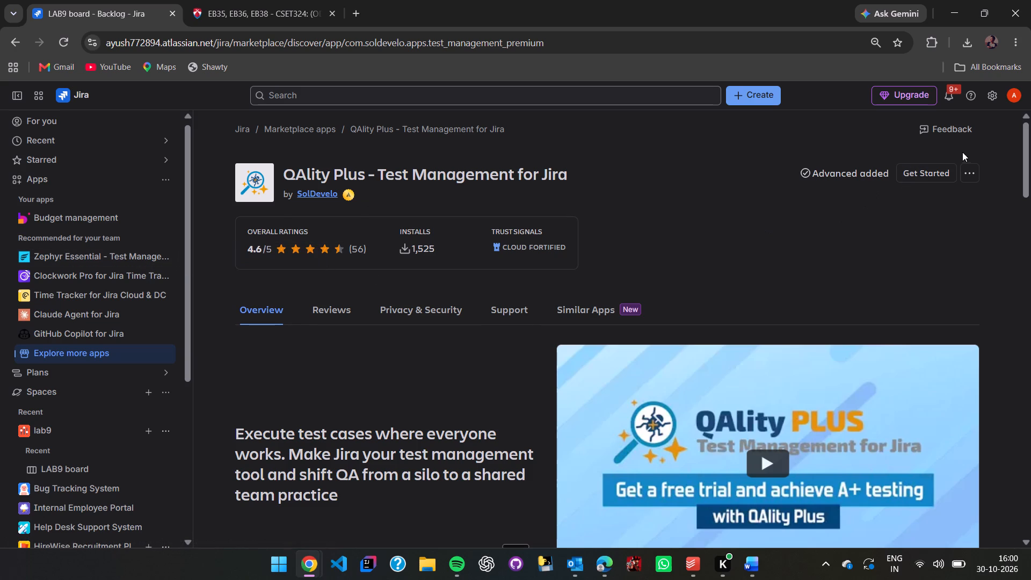
{"action": "left_click", "coordinate": [967, 169]}
{"action": "left_click", "coordinate": [855, 250]}
Open the getting-started page of the QAlity Plus - Test Management for Jira app.
{"action": "left_click", "coordinate": [914, 176]}
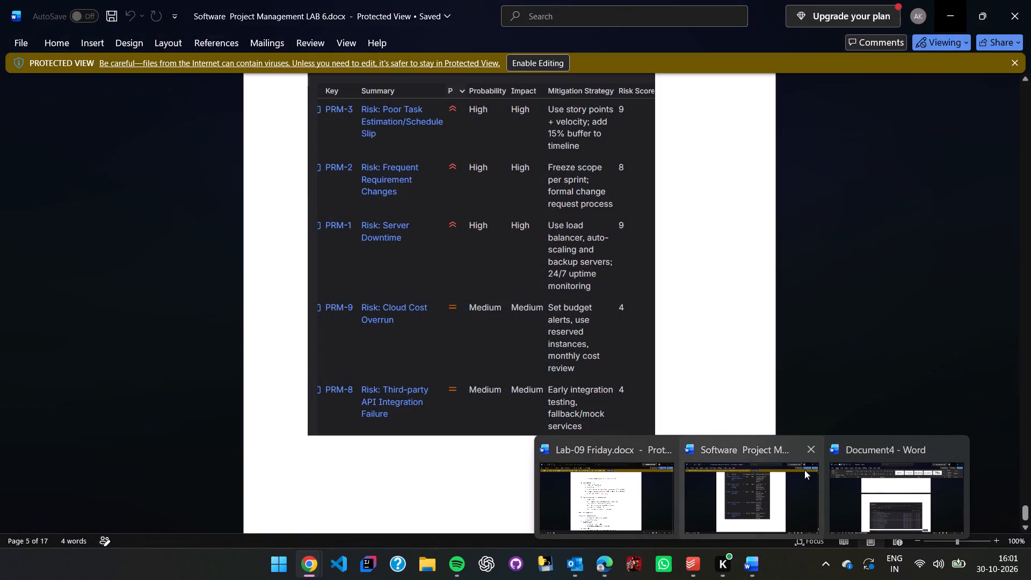
Close the Software Project Management LAB 6 and Lab-09 Friday Word documents.
{"action": "left_click", "coordinate": [807, 454]}
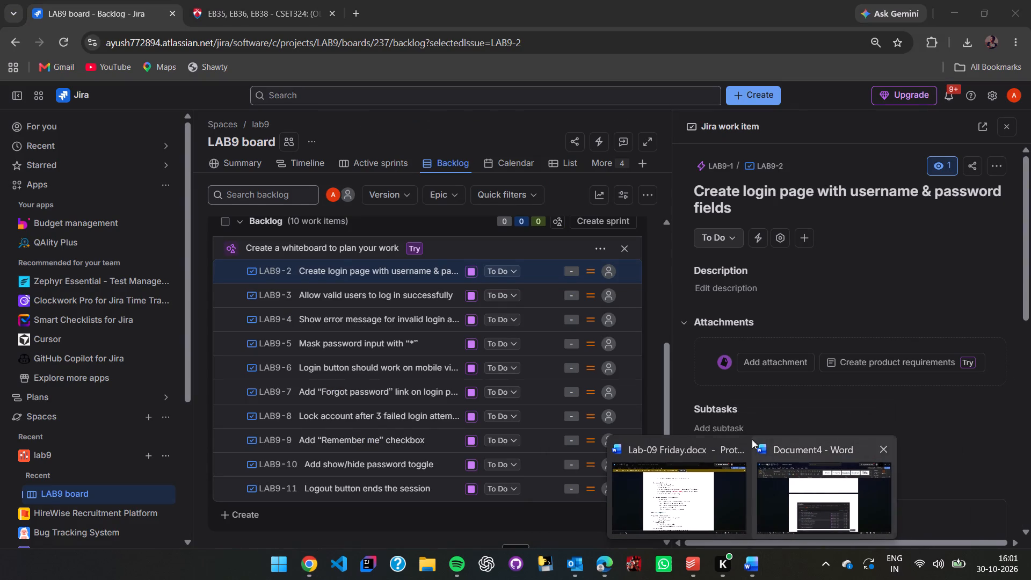
{"action": "left_click", "coordinate": [736, 446]}
Show the QAlity Plus app section on work item LAB9-2.
{"action": "scroll", "coordinate": [779, 491], "scroll_direction": "down", "scroll_amount": 1}
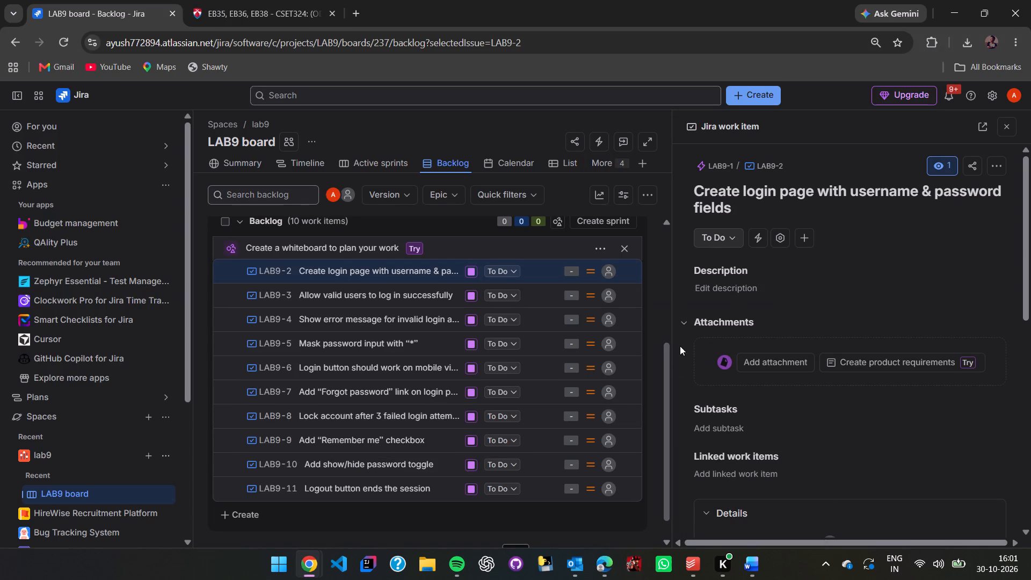
{"action": "left_click", "coordinate": [774, 240]}
{"action": "left_click", "coordinate": [800, 291]}
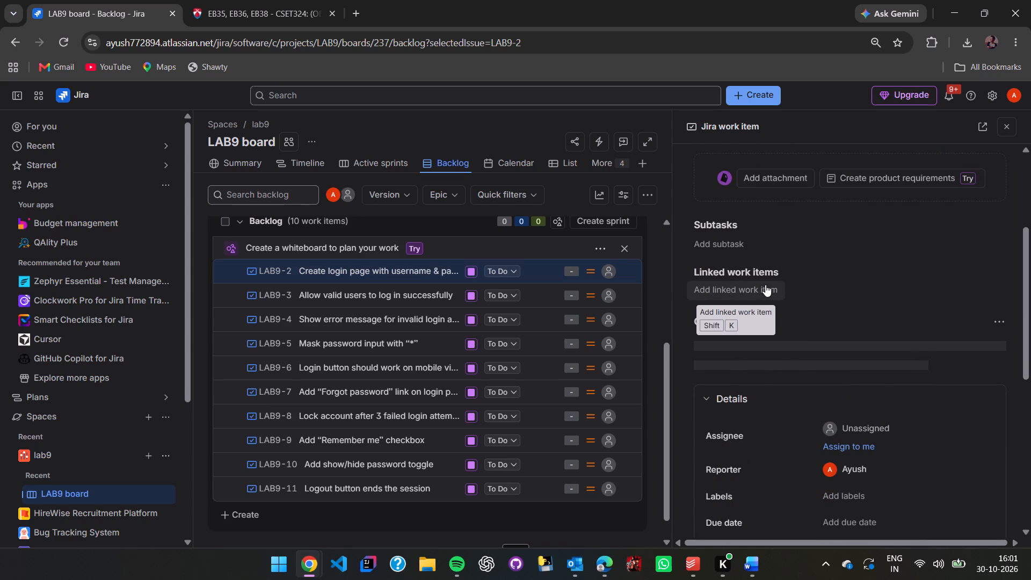
Widen the LAB9-2 work item pane and capture a screenshot of the area containing its QAlity Plus section.
{"action": "key", "text": "Print"}
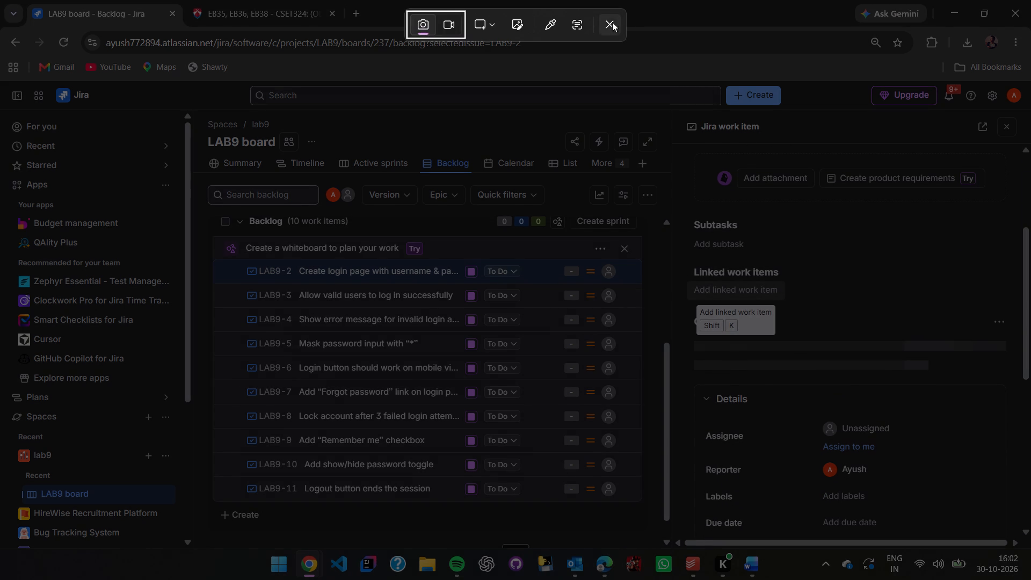
{"action": "left_click", "coordinate": [612, 22]}
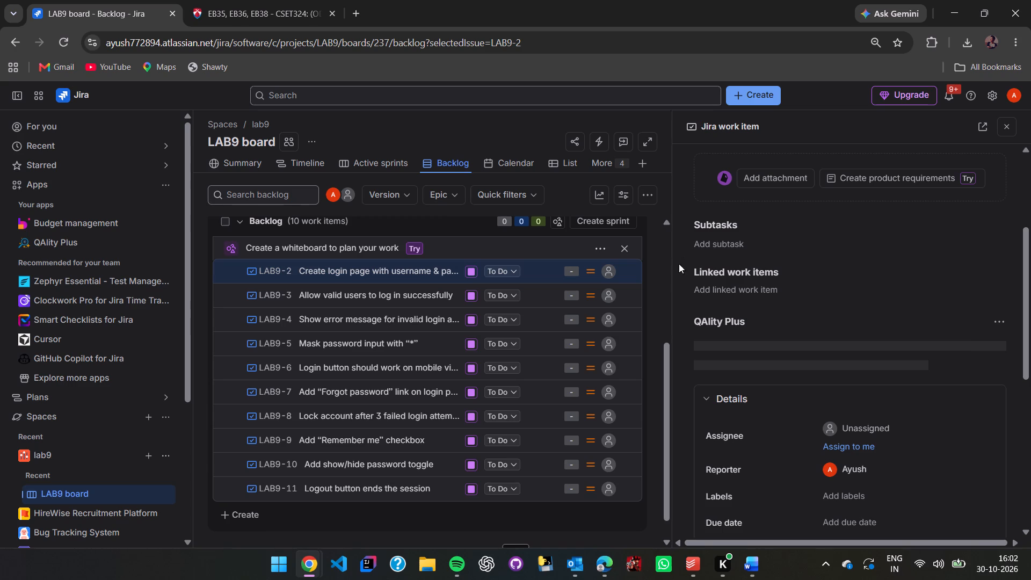
{"action": "left_click_drag", "start_coordinate": [674, 280], "coordinate": [582, 267]}
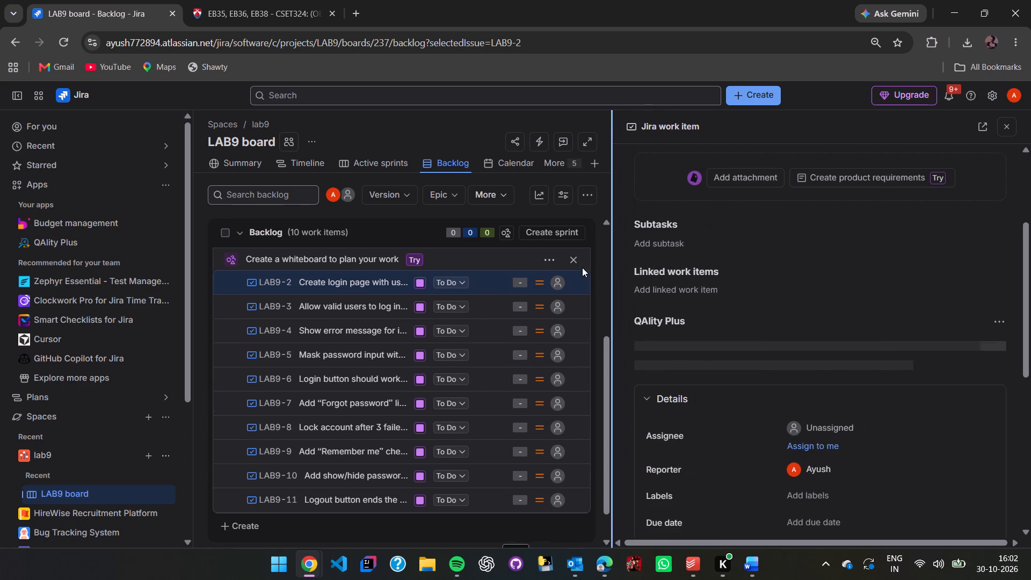
{"action": "scroll", "coordinate": [721, 376], "scroll_direction": "down", "scroll_amount": 1}
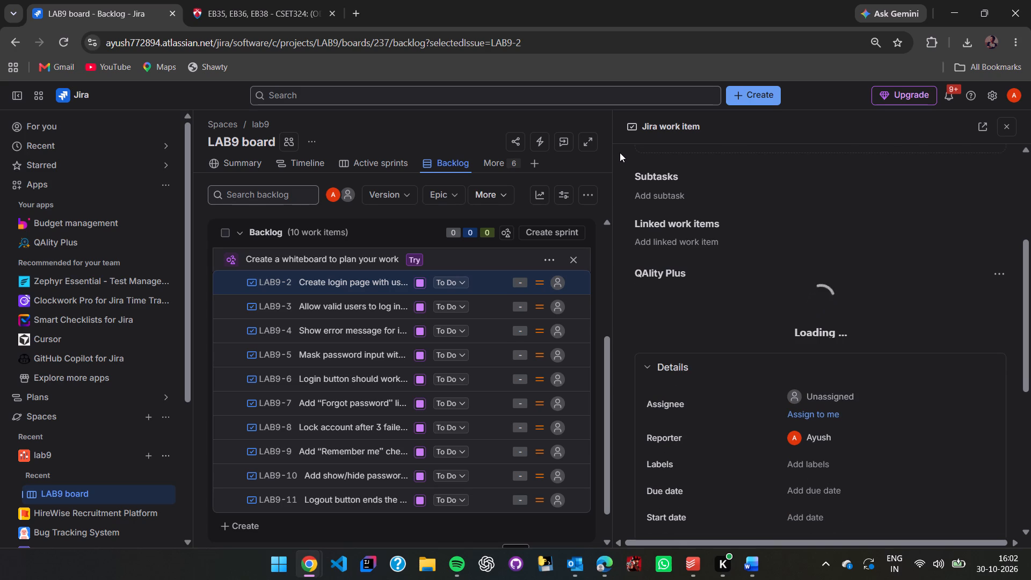
{"action": "key", "text": "Print"}
{"action": "left_click_drag", "start_coordinate": [620, 153], "coordinate": [1022, 503]}
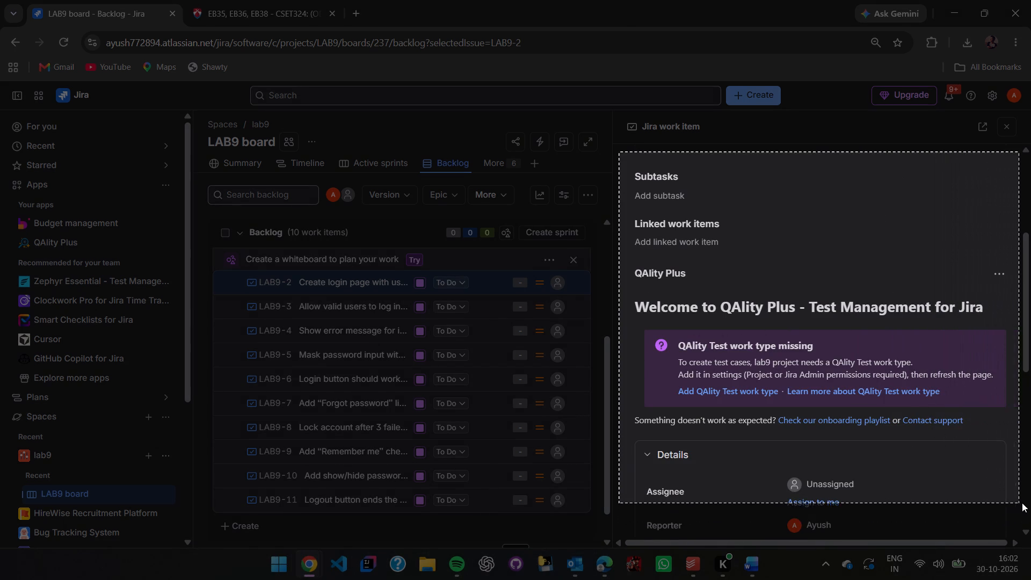
{"action": "left_click_drag", "start_coordinate": [1022, 503], "coordinate": [1030, 503]}
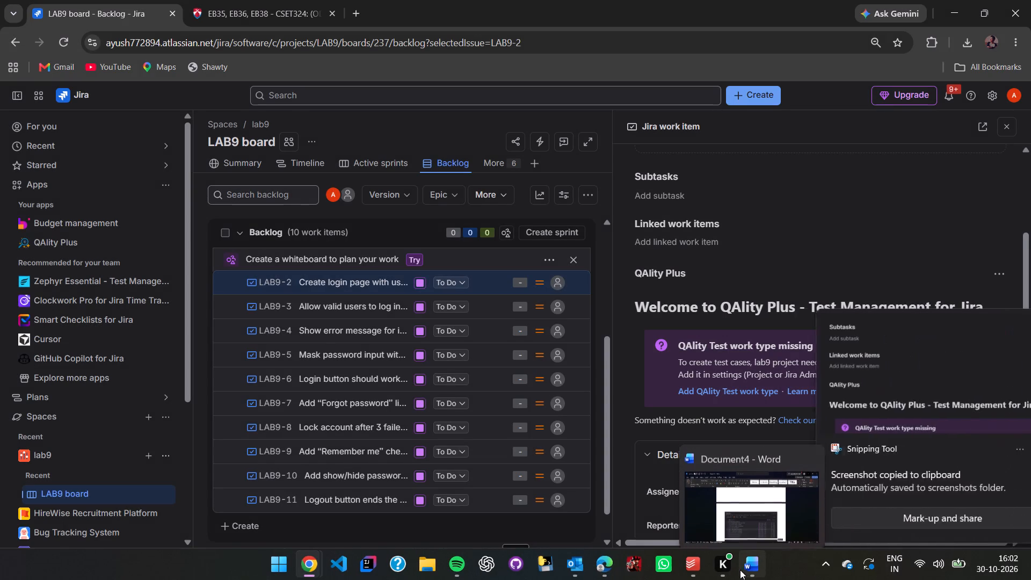
Paste the captured screenshot on a new line after the last image in Word's Document4, and return to Jira.
{"action": "left_click", "coordinate": [783, 510]}
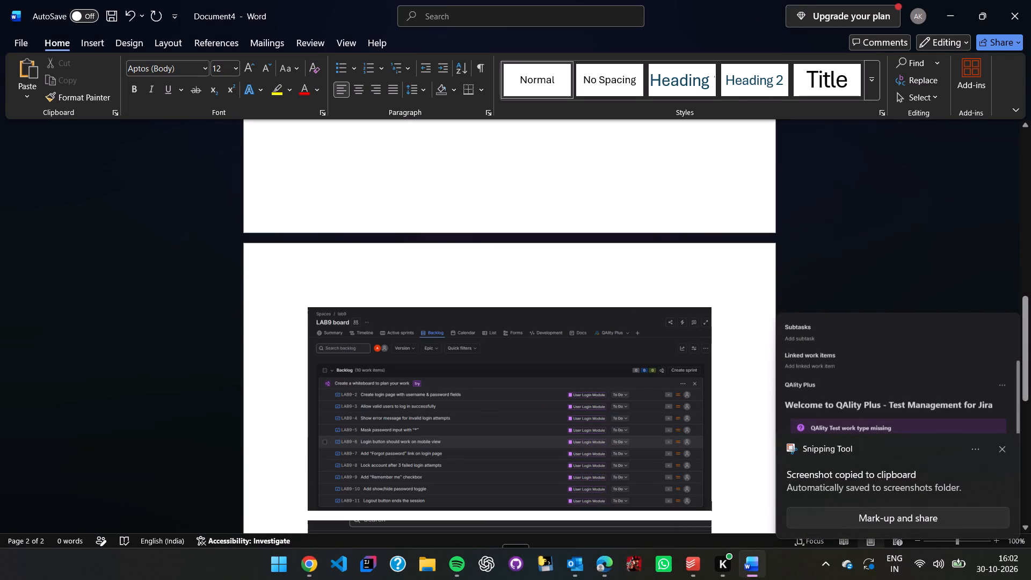
{"action": "key", "text": "Down"}
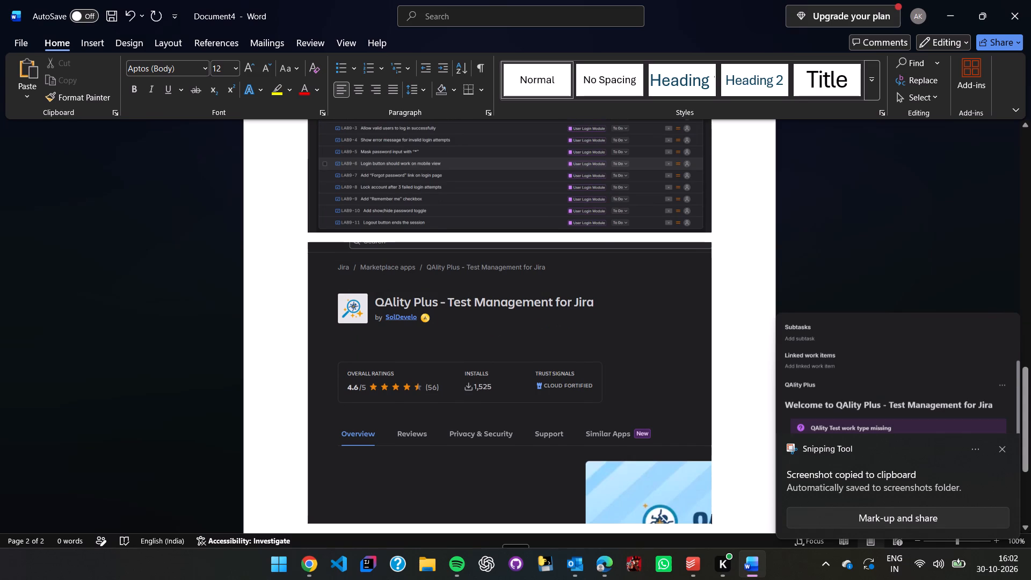
{"action": "key", "text": "Return"}
{"action": "key", "text": "ctrl+v"}
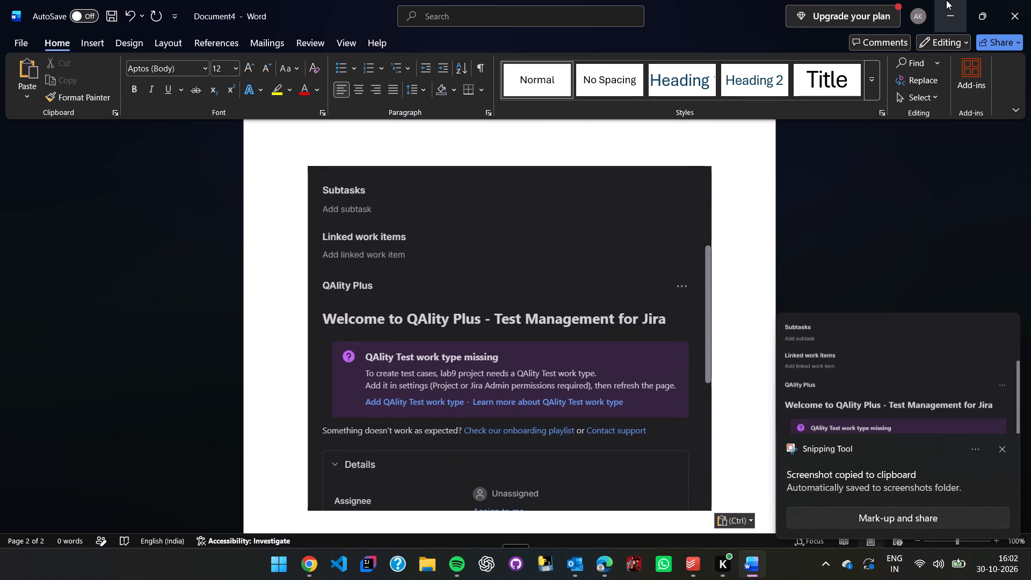
{"action": "left_click", "coordinate": [956, 2]}
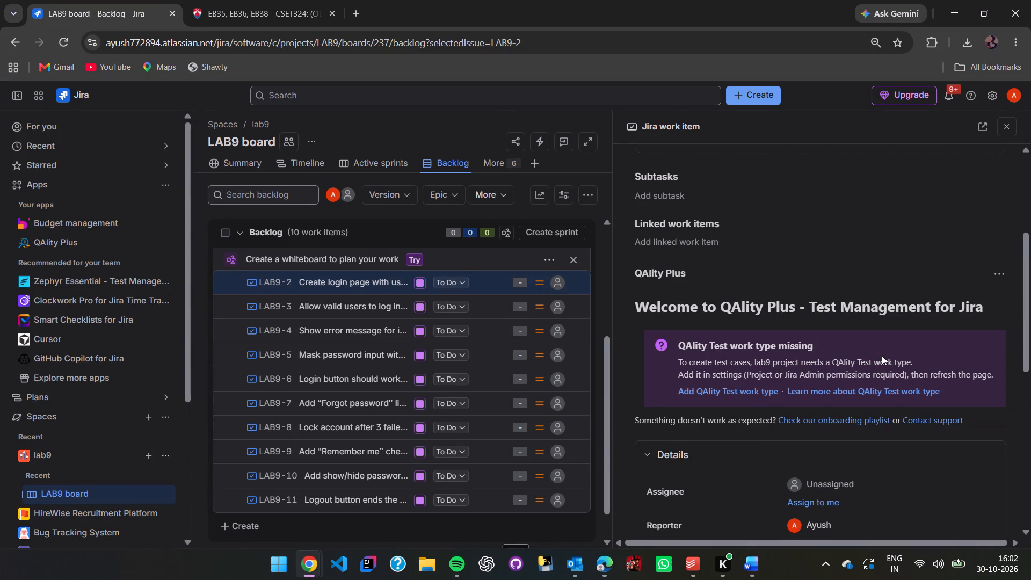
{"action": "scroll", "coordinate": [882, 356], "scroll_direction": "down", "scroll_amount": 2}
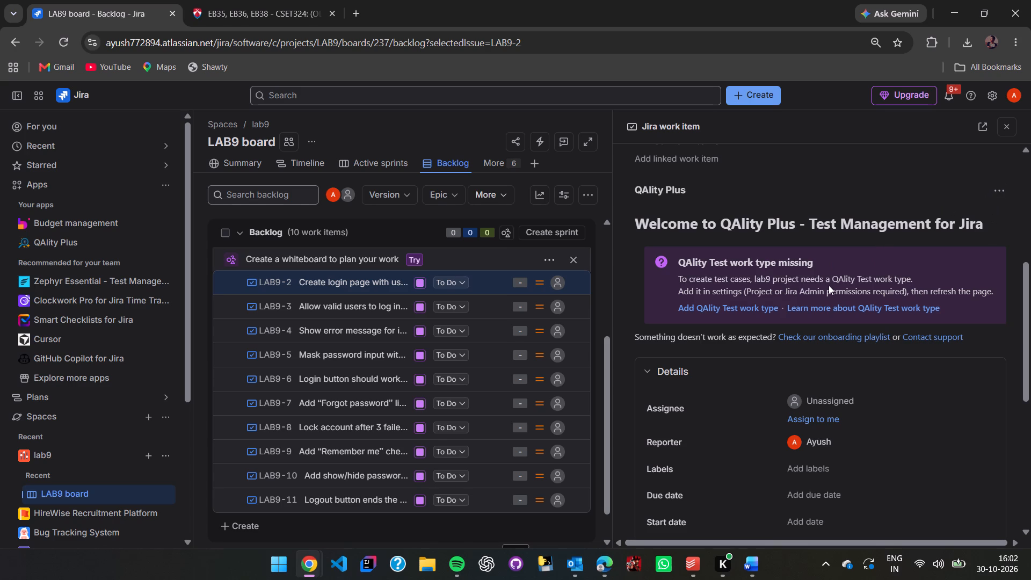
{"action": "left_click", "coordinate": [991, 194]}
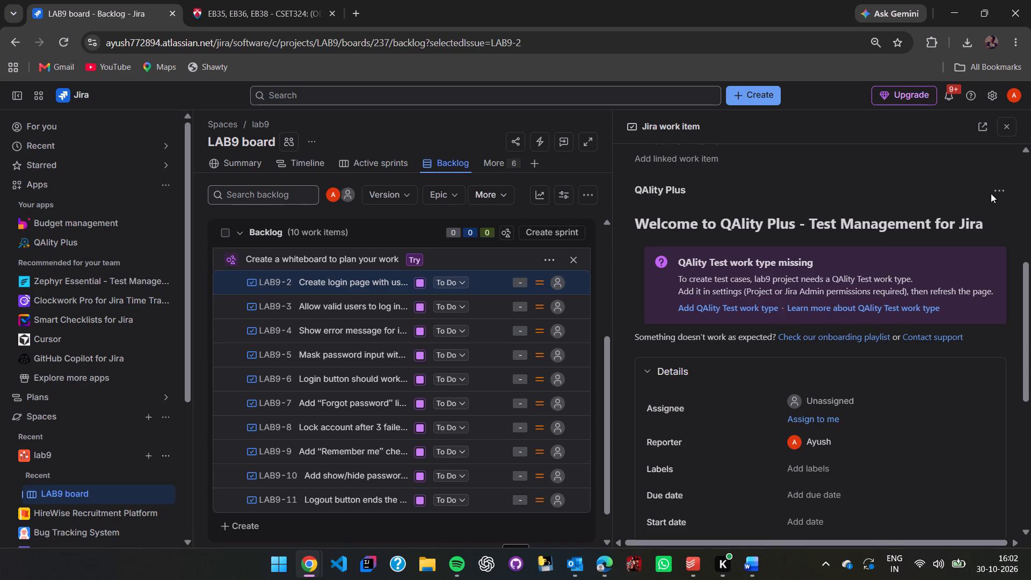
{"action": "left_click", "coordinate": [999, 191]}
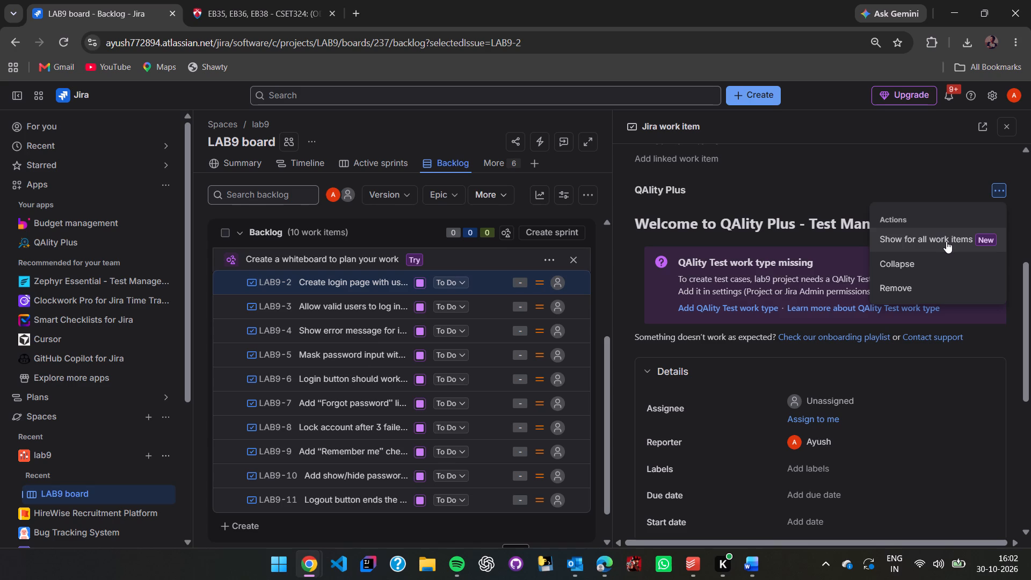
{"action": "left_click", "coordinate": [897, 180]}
Add the QAlity Test work type to the lab9 project and return to the LAB9 board backlog.
{"action": "left_click", "coordinate": [764, 306]}
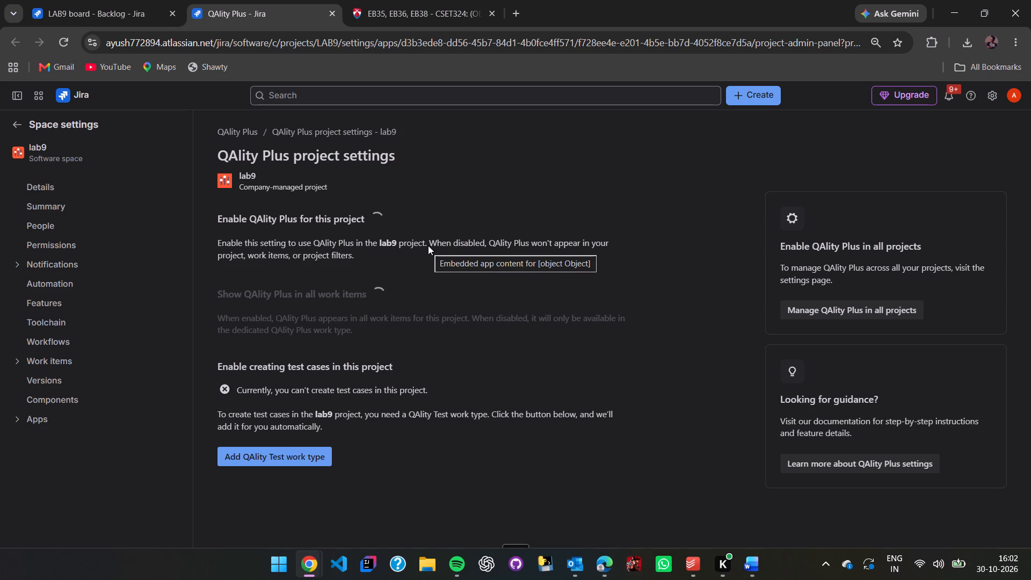
{"action": "left_click", "coordinate": [300, 460]}
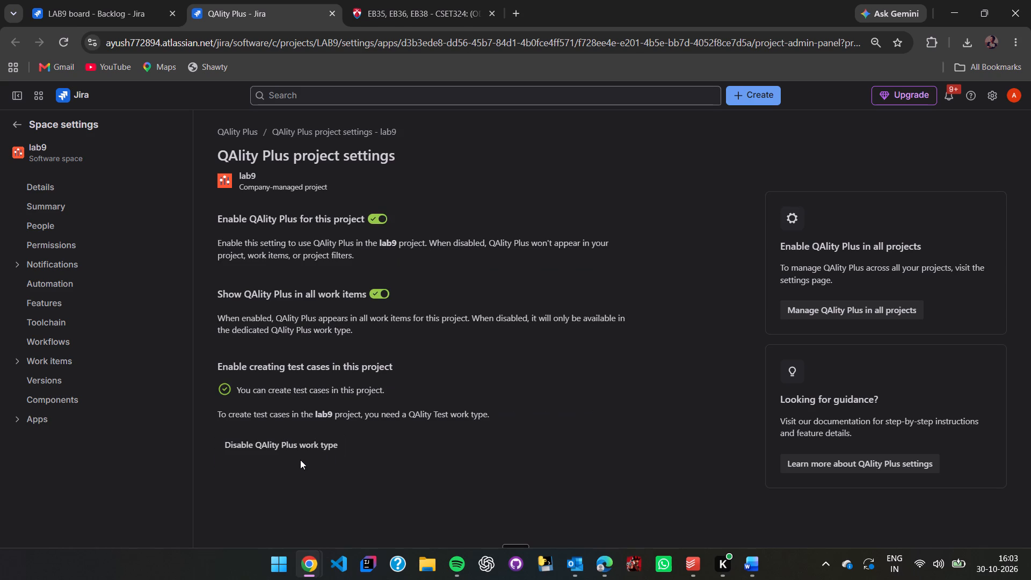
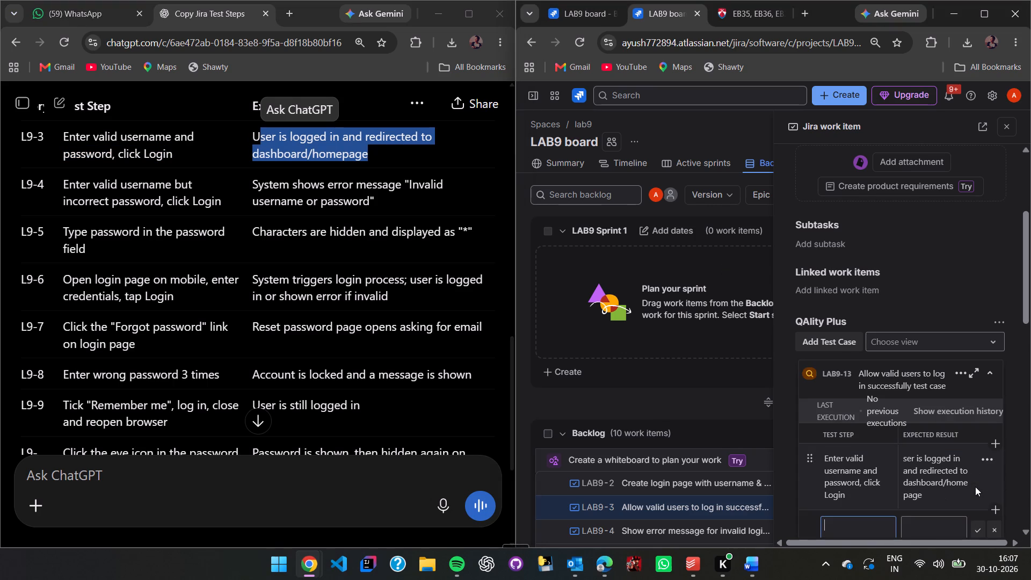
Select the L9-4 test step text "Enter valid username but incorrect password, click Login" in the ChatGPT table.
{"action": "left_click_drag", "start_coordinate": [227, 204], "coordinate": [67, 181]}
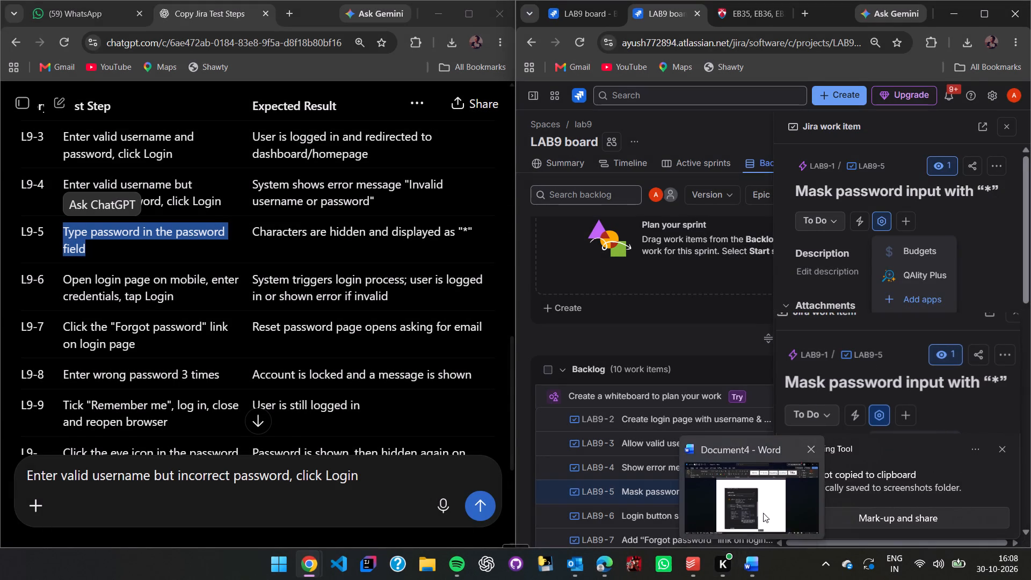
Switch to Document4 in Word, paste the captured LAB9-5 work item screenshot on a new line below the previous image, and return to the backlog.
{"action": "left_click", "coordinate": [772, 512]}
{"action": "key", "text": "Return"}
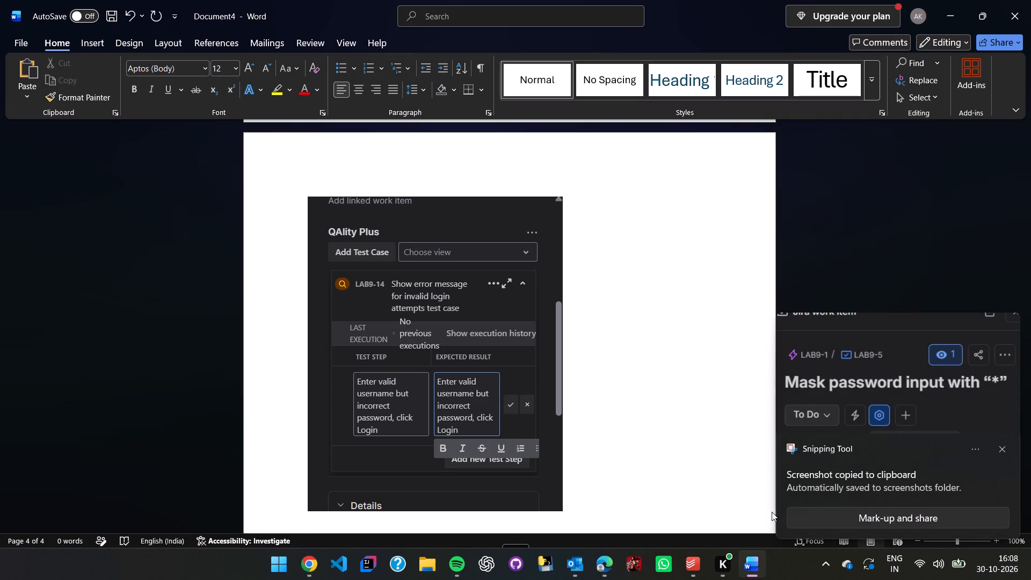
{"action": "key", "text": "ctrl+v"}
{"action": "left_click", "coordinate": [944, 3]}
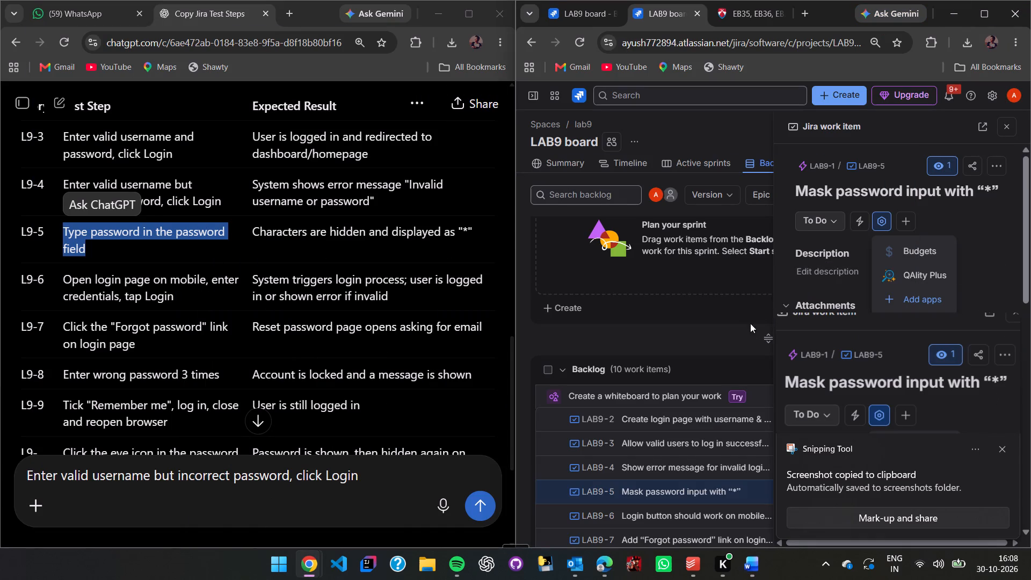
Dismiss the Snipping Tool notification covering the LAB9-5 work item details.
{"action": "scroll", "coordinate": [902, 411], "scroll_direction": "down", "scroll_amount": 1}
{"action": "left_click", "coordinate": [998, 447]}
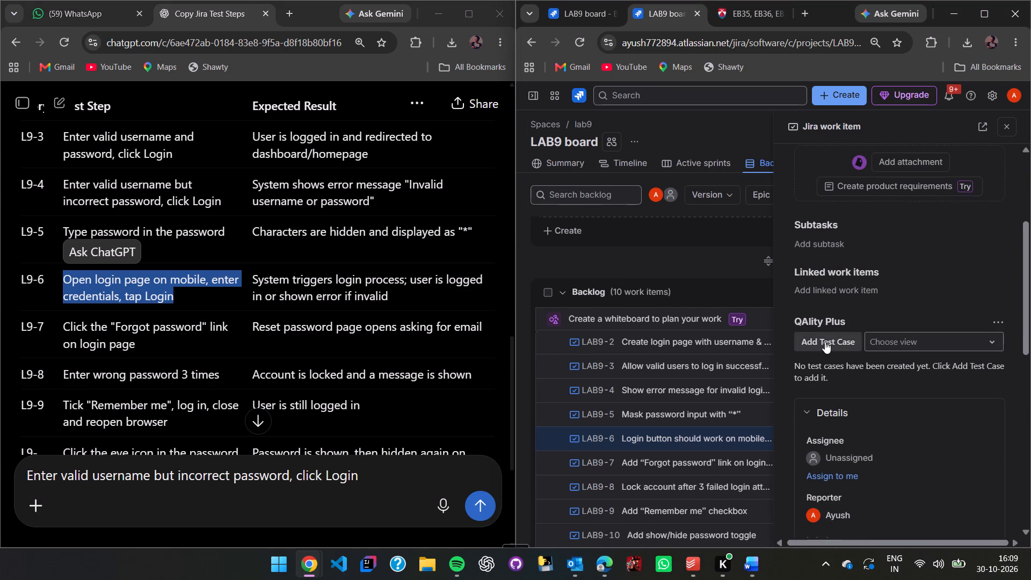
Add a QAlity Plus test case to LAB9-6 using the L9-6 test step and expected result from the ChatGPT table.
{"action": "left_click", "coordinate": [824, 342]}
{"action": "key", "text": "ctrl+v"}
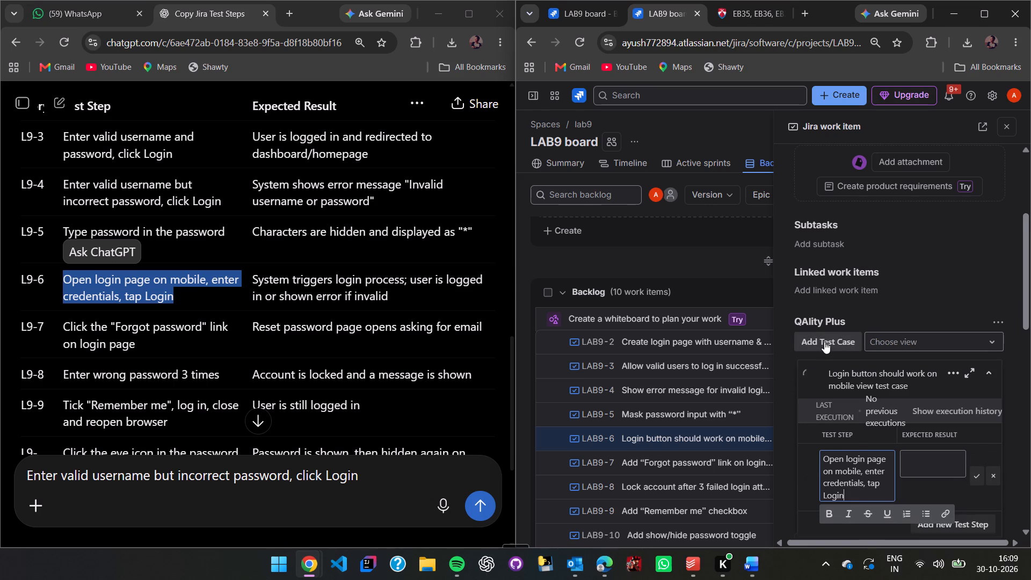
{"action": "left_click_drag", "start_coordinate": [395, 305], "coordinate": [250, 279]}
{"action": "key", "text": "ctrl+c"}
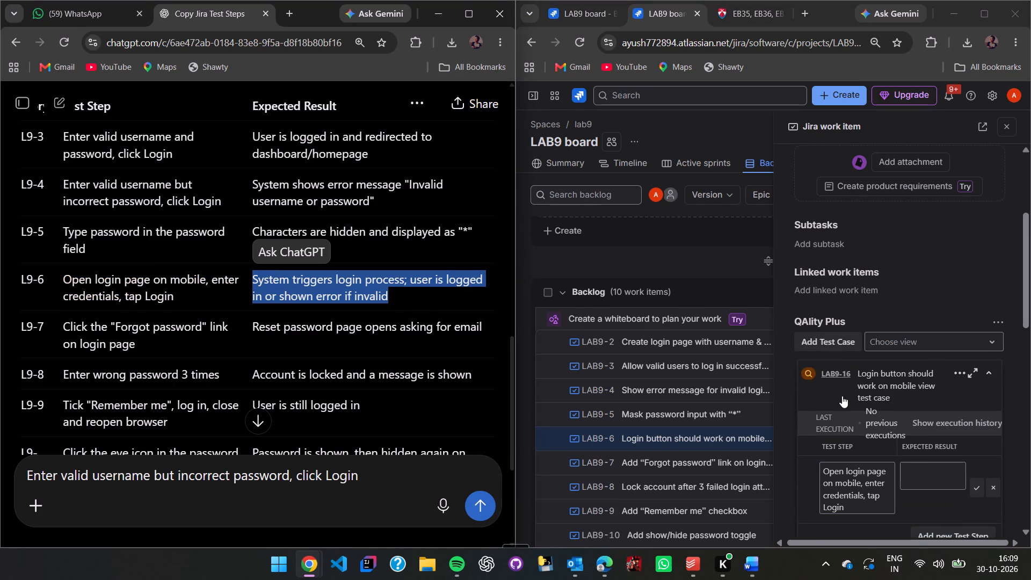
{"action": "left_click", "coordinate": [928, 480]}
{"action": "key", "text": "ctrl+v"}
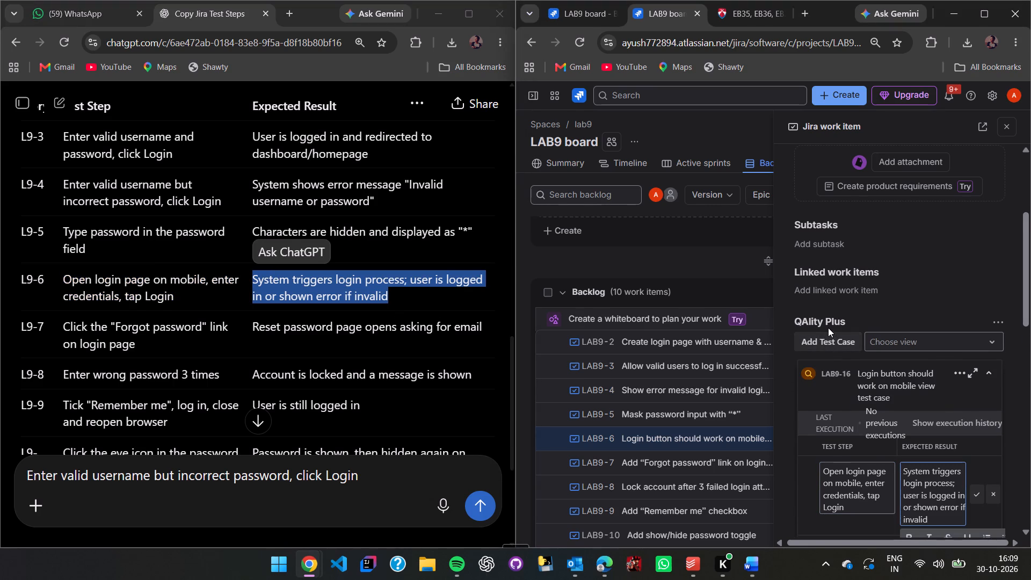
Start a screen capture of the LAB9-6 test case with its test step and expected result.
{"action": "scroll", "coordinate": [828, 328], "scroll_direction": "down", "scroll_amount": 1}
{"action": "key", "text": "Print"}
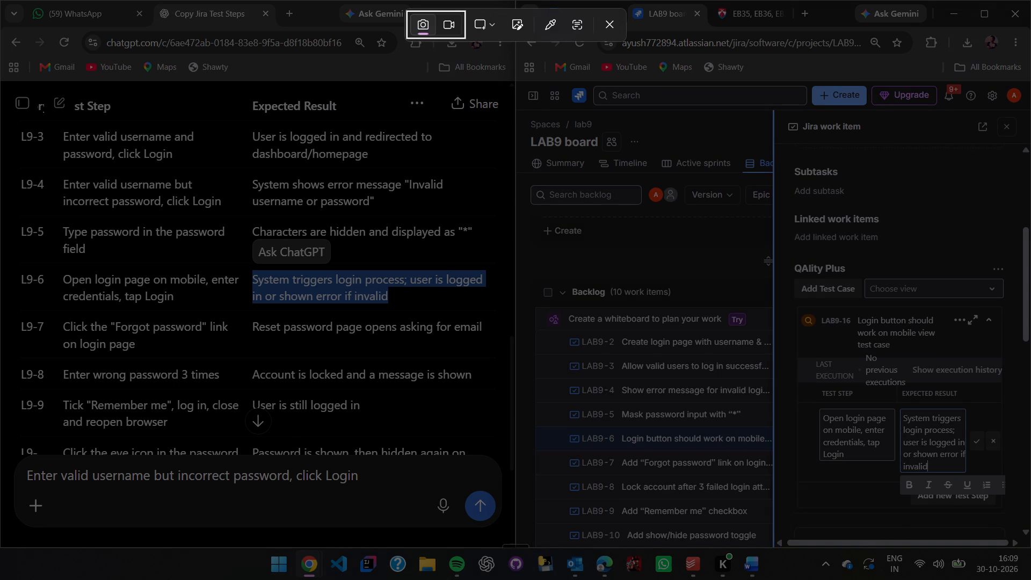
Capture the LAB9-6 work item panel showing its QAlity Plus test case and paste the screenshot below the last image in the Word document.
{"action": "left_click_drag", "start_coordinate": [776, 152], "coordinate": [1030, 562]}
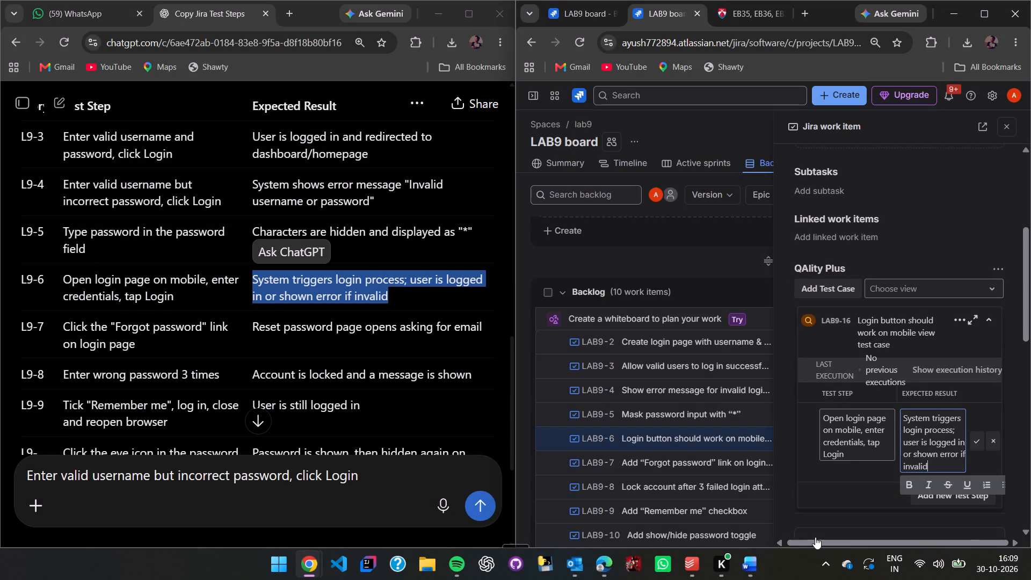
{"action": "left_click", "coordinate": [778, 514]}
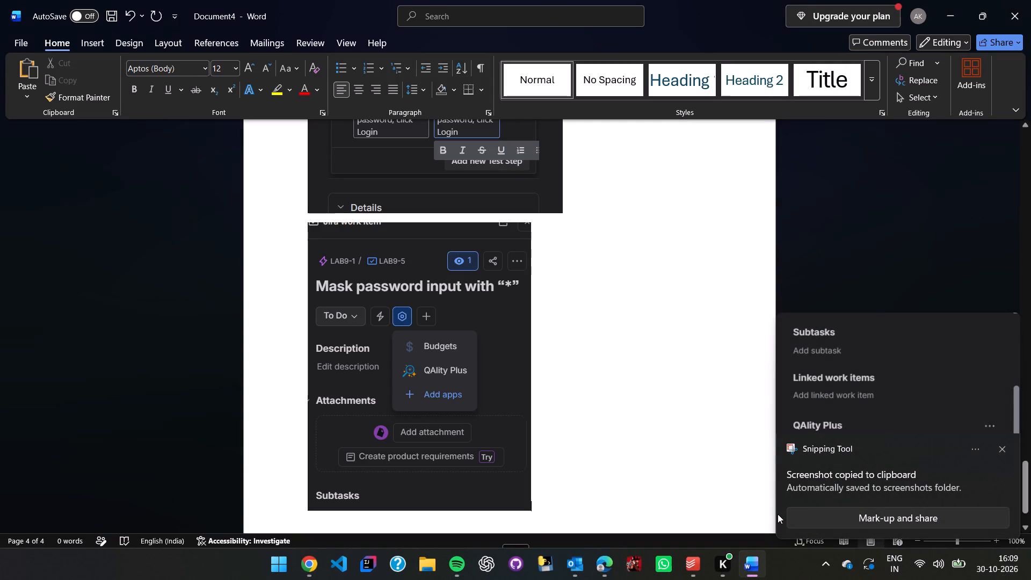
{"action": "key", "text": "Return"}
{"action": "key", "text": "ctrl+v"}
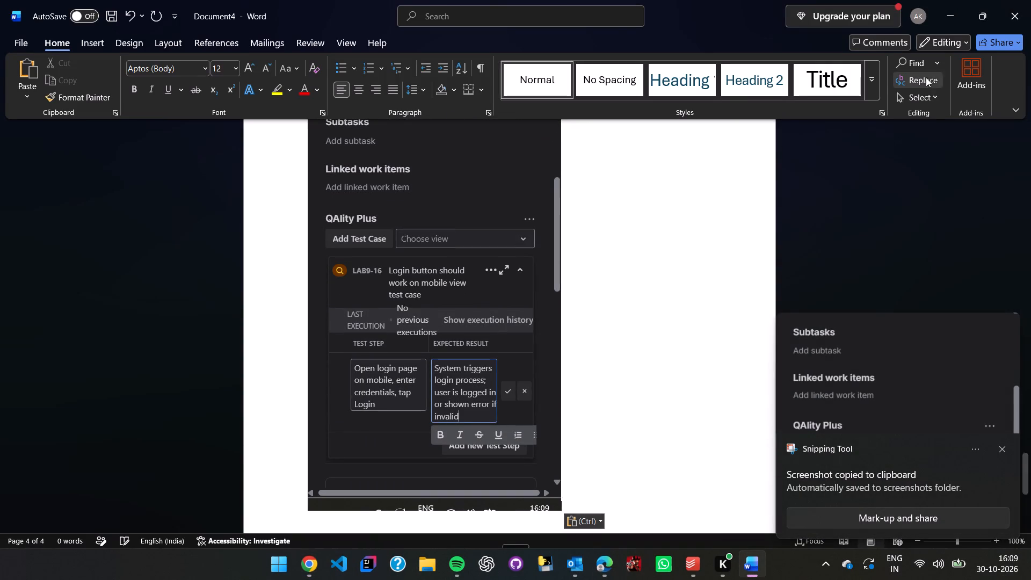
{"action": "left_click", "coordinate": [938, 1]}
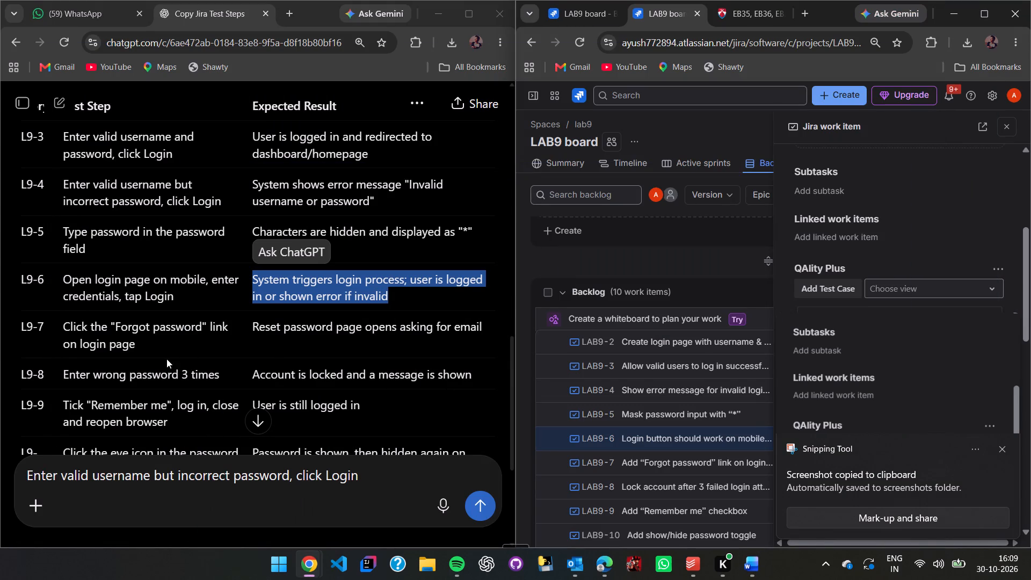
Copy the L9-7 test step "Click the "Forgot password" link on login page" from the ChatGPT table and open work item LAB9-7 in the backlog.
{"action": "left_click_drag", "start_coordinate": [150, 350], "coordinate": [54, 323]}
{"action": "key", "text": "ctrl+c"}
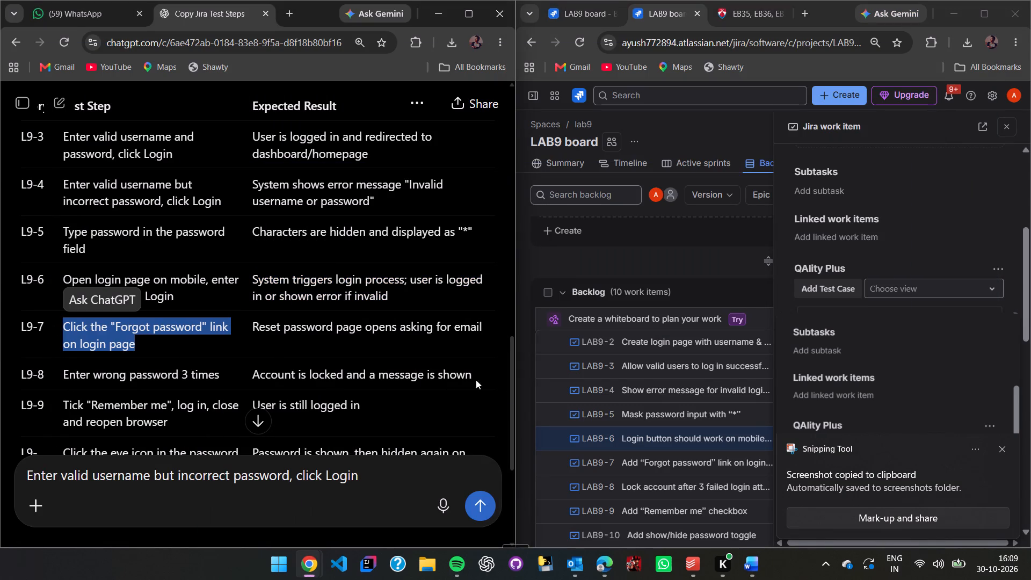
{"action": "left_click", "coordinate": [703, 463]}
{"action": "scroll", "coordinate": [906, 411], "scroll_direction": "down", "scroll_amount": 1}
{"action": "left_click", "coordinate": [998, 445]}
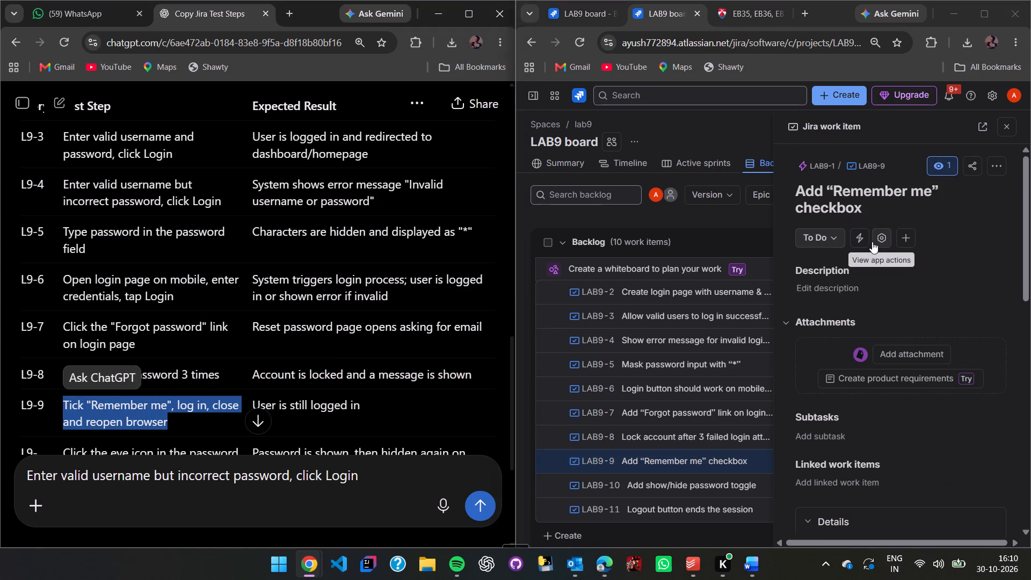
{"action": "left_click", "coordinate": [900, 286]}
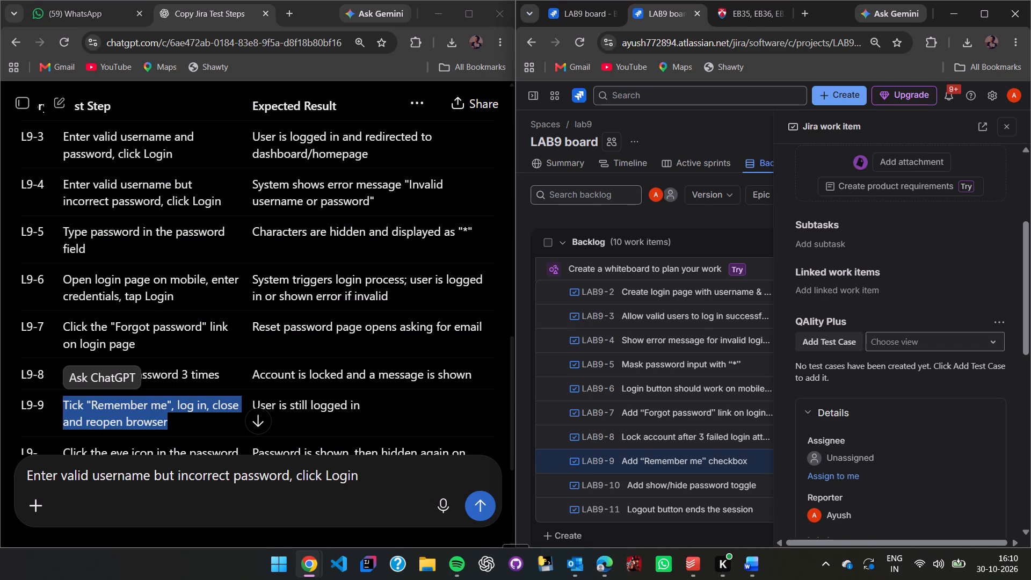
{"action": "left_click", "coordinate": [849, 342]}
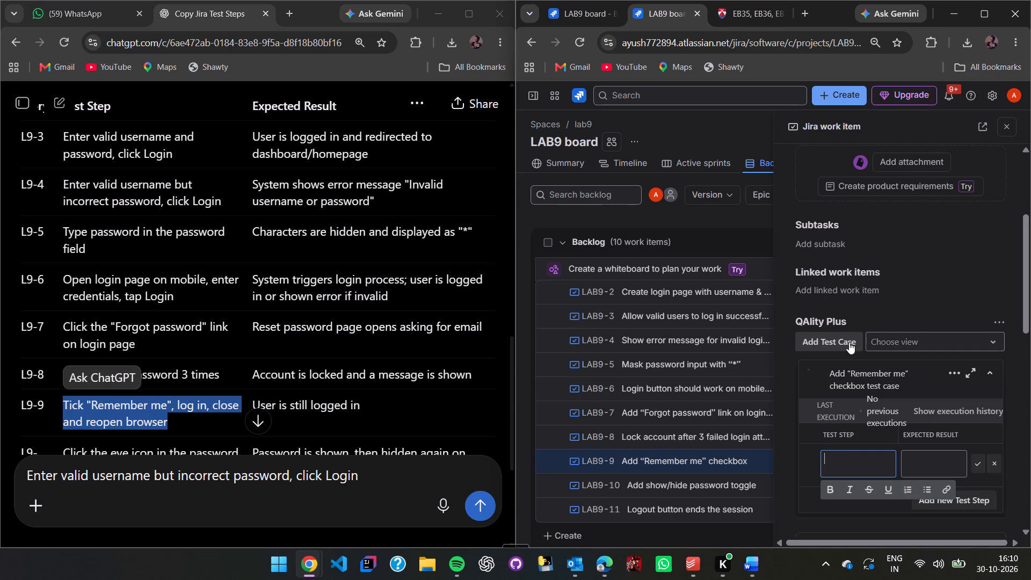
{"action": "key", "text": "ctrl+v"}
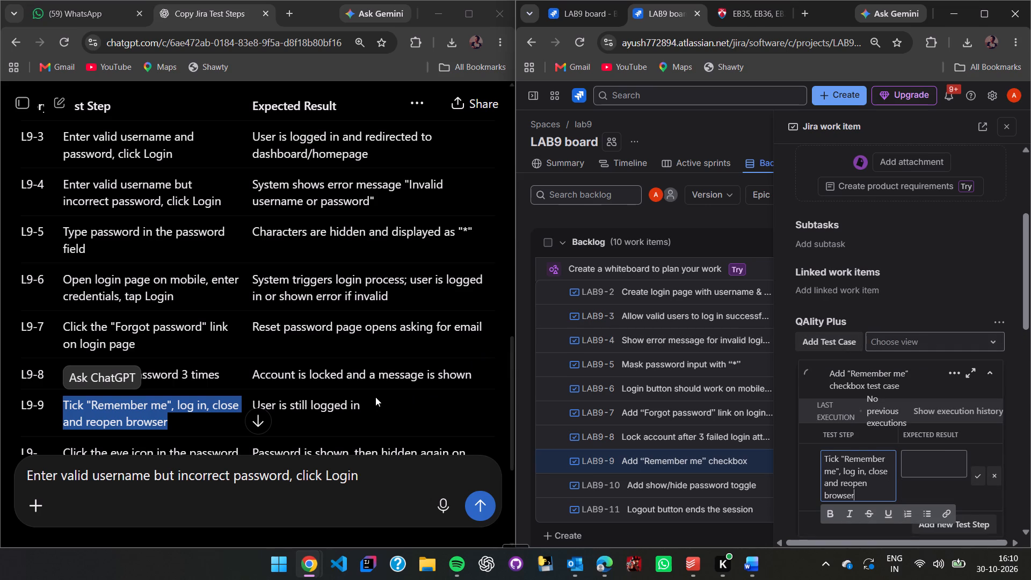
{"action": "left_click", "coordinate": [355, 403]}
{"action": "left_click_drag", "start_coordinate": [358, 404], "coordinate": [255, 400]}
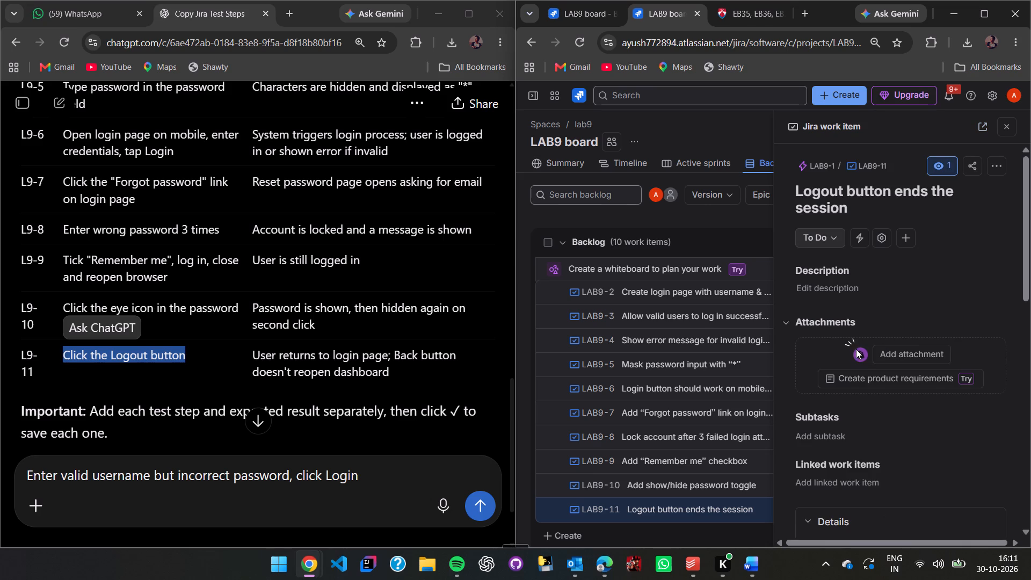
Add a test case to LAB9-11 with step "Click the Logout button" and expected result "User returns to login page; Back button doesn't reopen dashboard".
{"action": "left_click", "coordinate": [878, 245]}
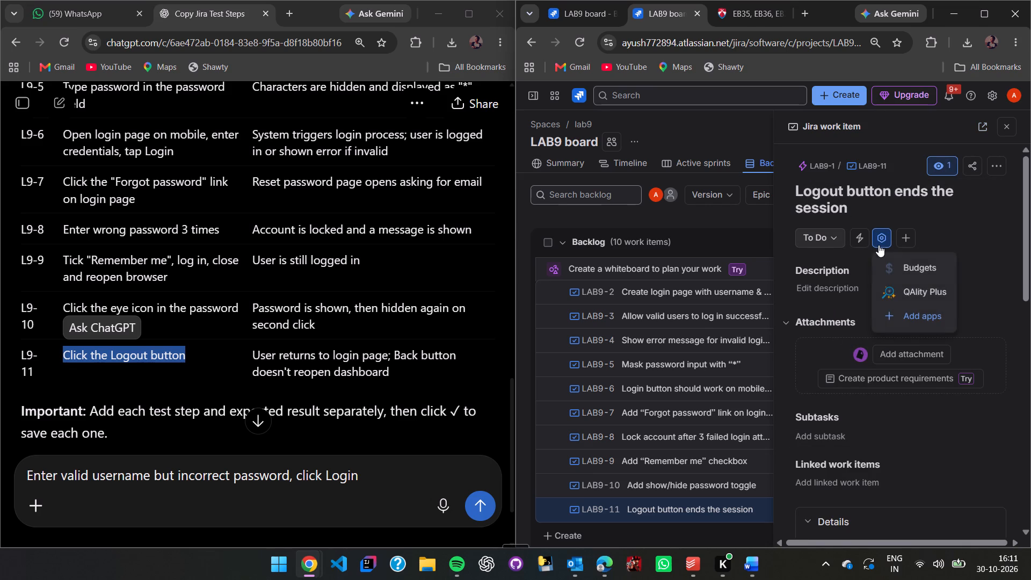
{"action": "left_click", "coordinate": [908, 288]}
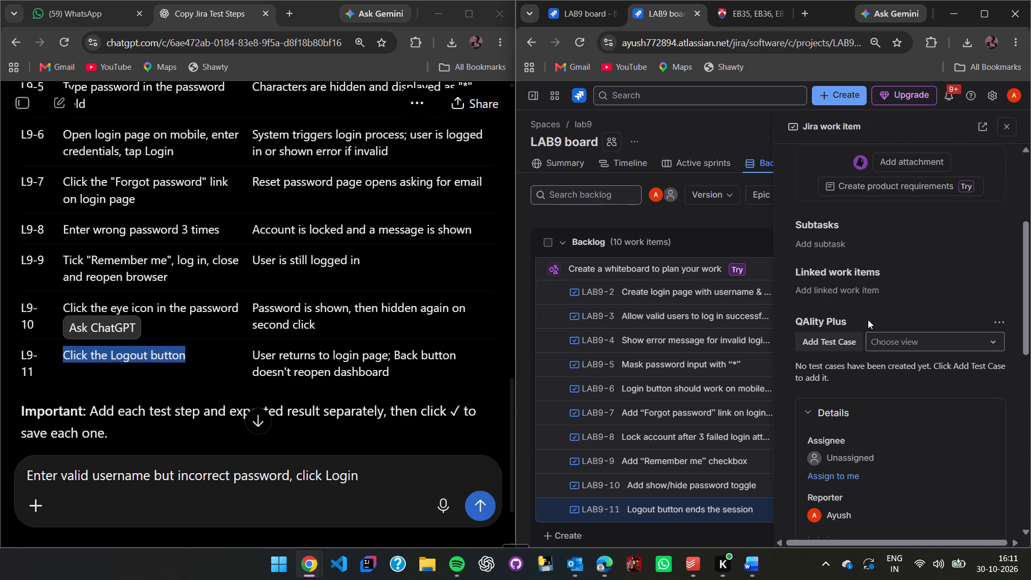
{"action": "left_click", "coordinate": [844, 339]}
{"action": "key", "text": "ctrl+v"}
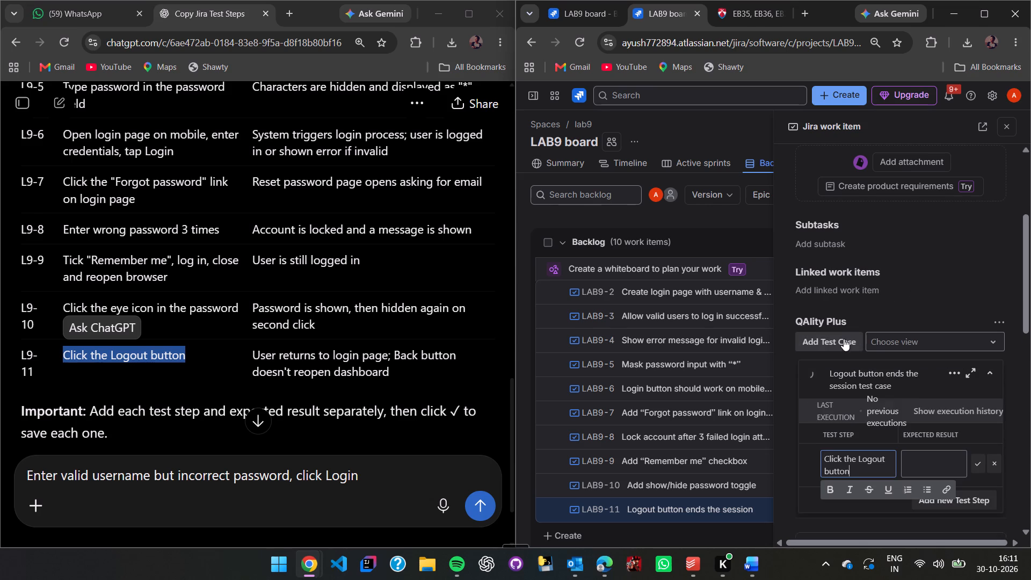
{"action": "left_click_drag", "start_coordinate": [402, 372], "coordinate": [243, 354]}
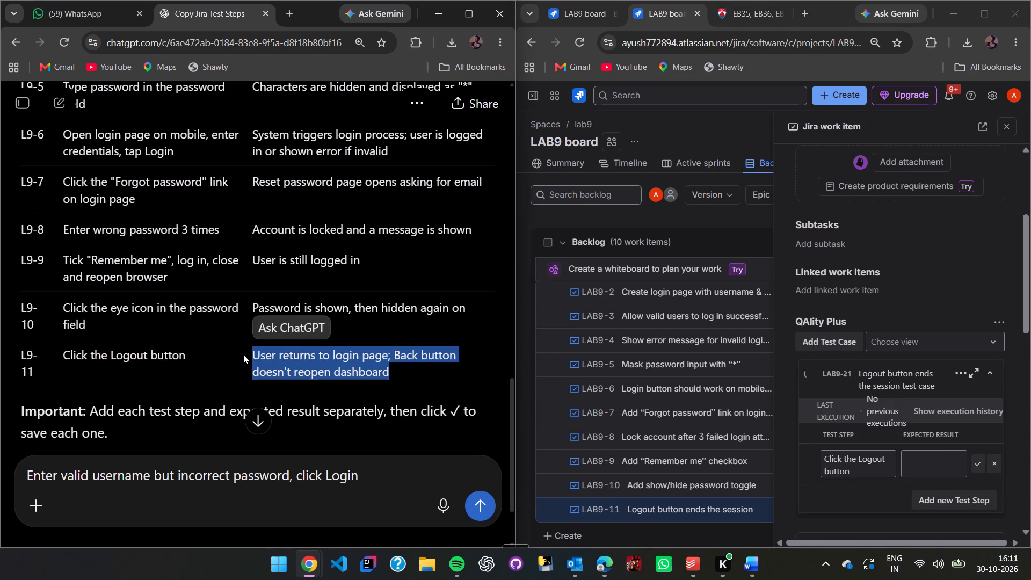
{"action": "key", "text": "ctrl+v"}
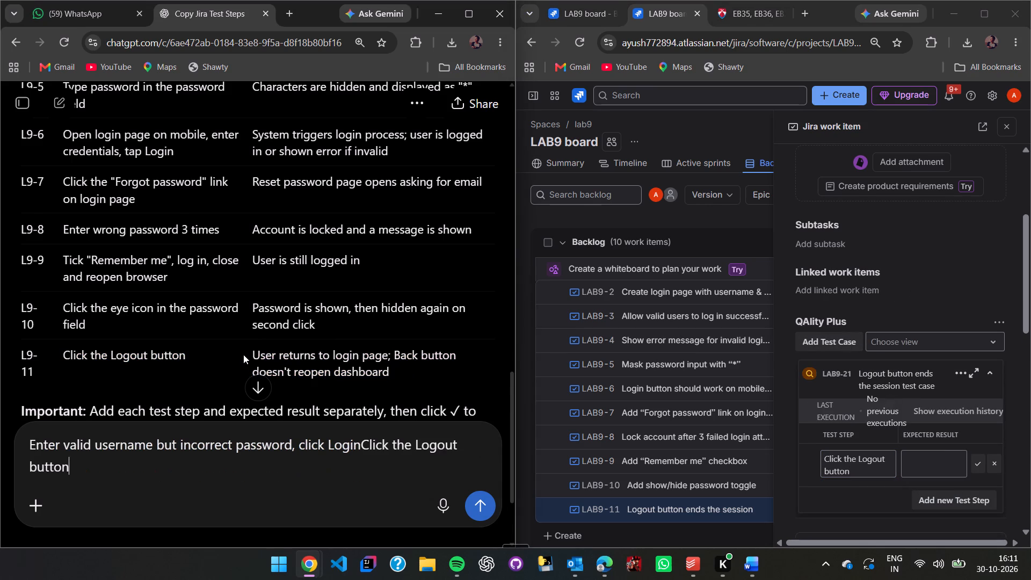
{"action": "left_click_drag", "start_coordinate": [406, 375], "coordinate": [301, 359]}
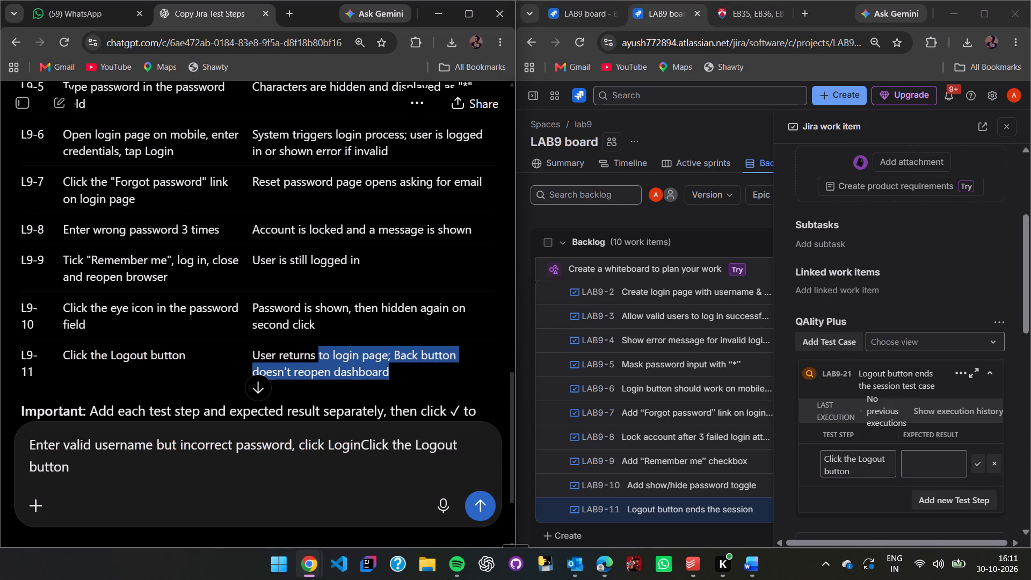
{"action": "left_click_drag", "start_coordinate": [301, 359], "coordinate": [251, 354]}
{"action": "key", "text": "ctrl+c"}
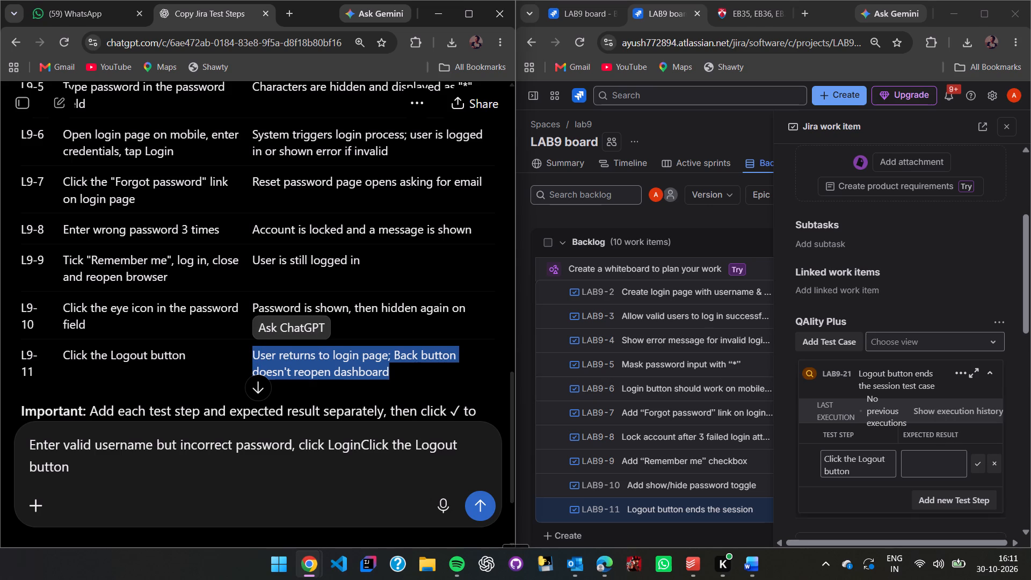
{"action": "left_click", "coordinate": [933, 457]}
{"action": "key", "text": "ctrl+v"}
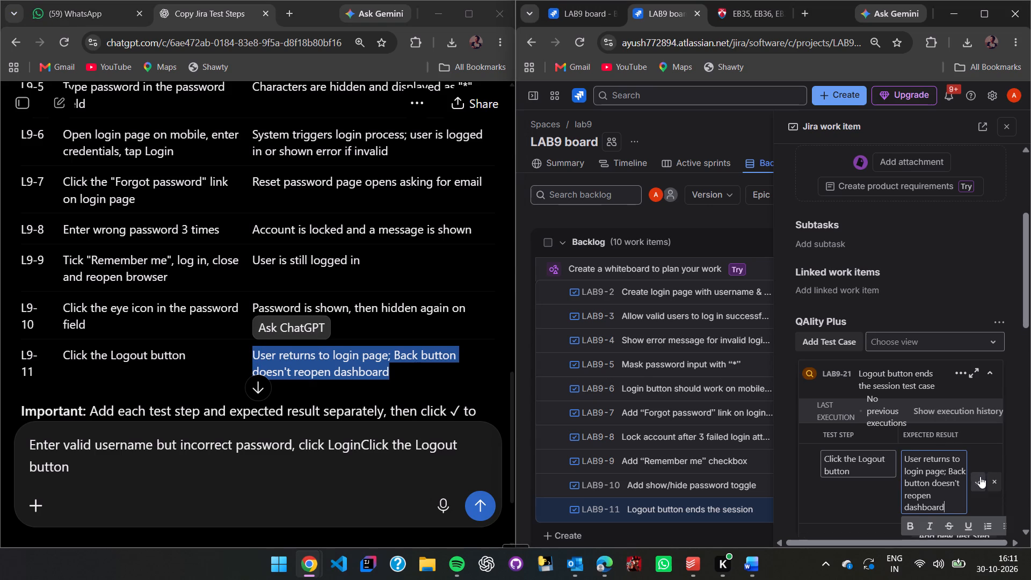
{"action": "left_click", "coordinate": [979, 477]}
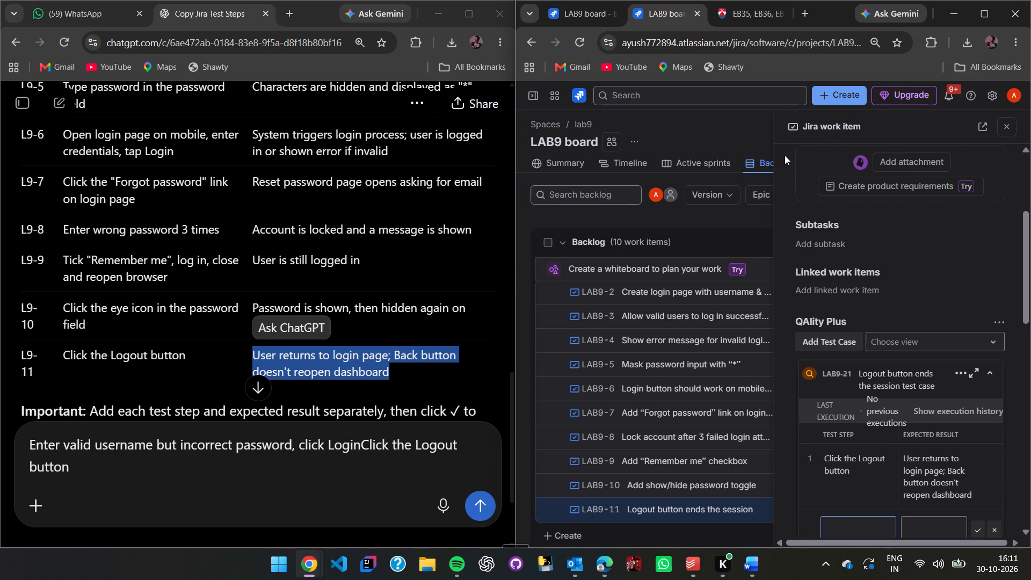
Capture the LAB9-11 work item's test case area and paste the screenshot on a new line in the Word document.
{"action": "key", "text": "Print"}
{"action": "left_click_drag", "start_coordinate": [785, 155], "coordinate": [1030, 531]}
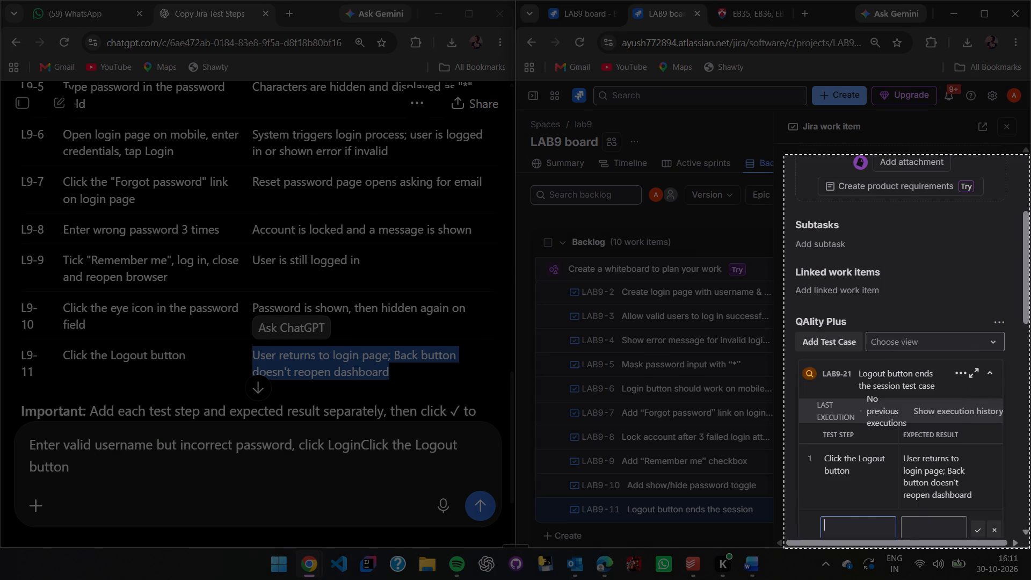
{"action": "left_click_drag", "start_coordinate": [1030, 531], "coordinate": [1030, 520]}
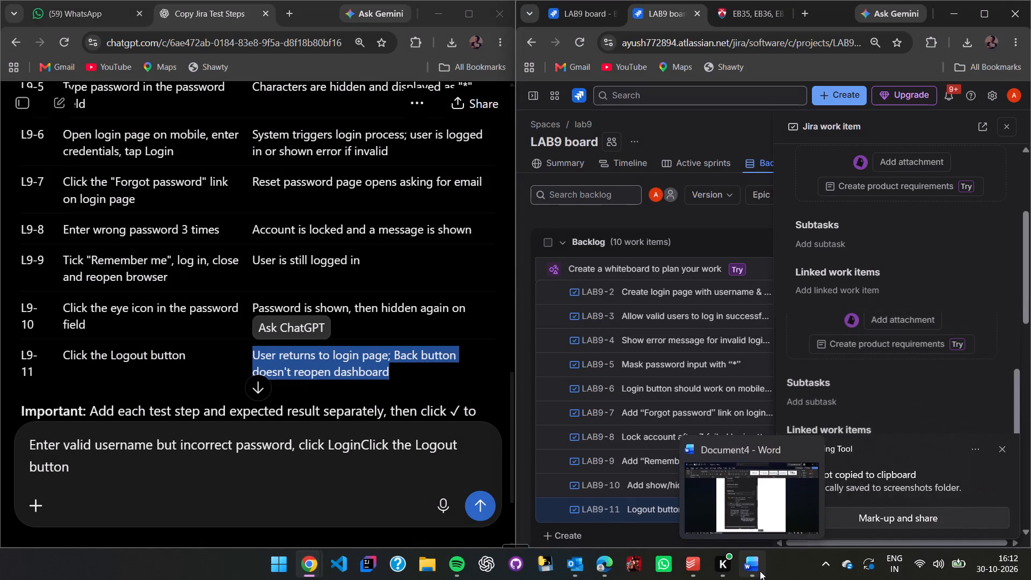
{"action": "left_click", "coordinate": [783, 514]}
{"action": "key", "text": "Return"}
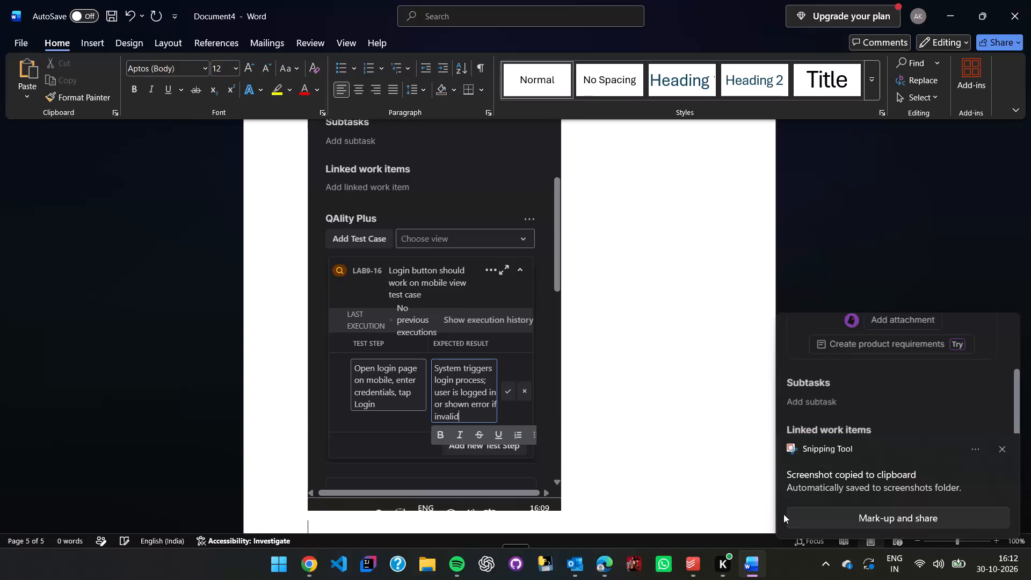
{"action": "key", "text": "ctrl+v"}
{"action": "scroll", "coordinate": [653, 208], "scroll_direction": "up", "scroll_amount": 1}
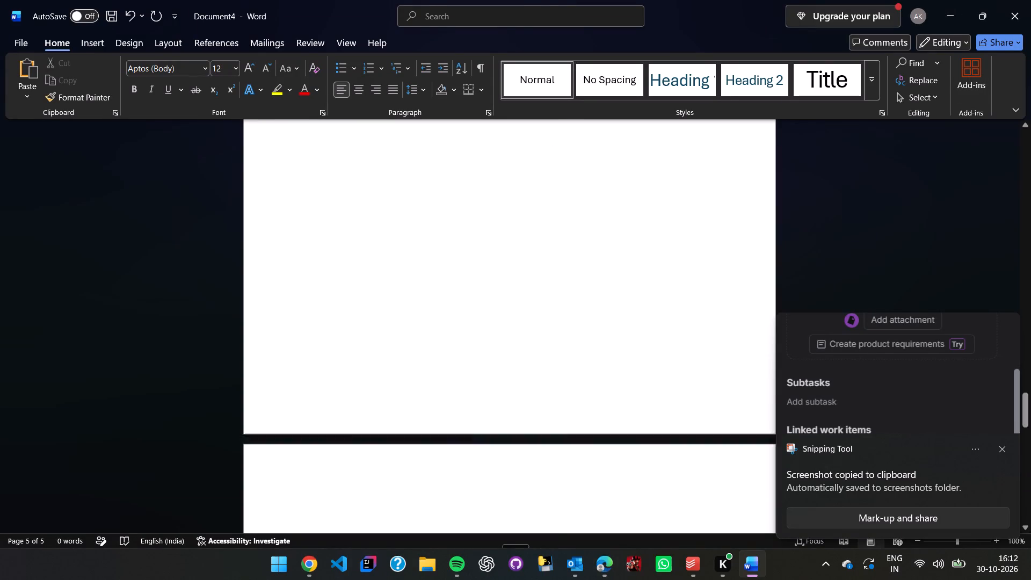
{"action": "scroll", "coordinate": [653, 208], "scroll_direction": "up", "scroll_amount": 3}
{"action": "left_click", "coordinate": [961, 9]}
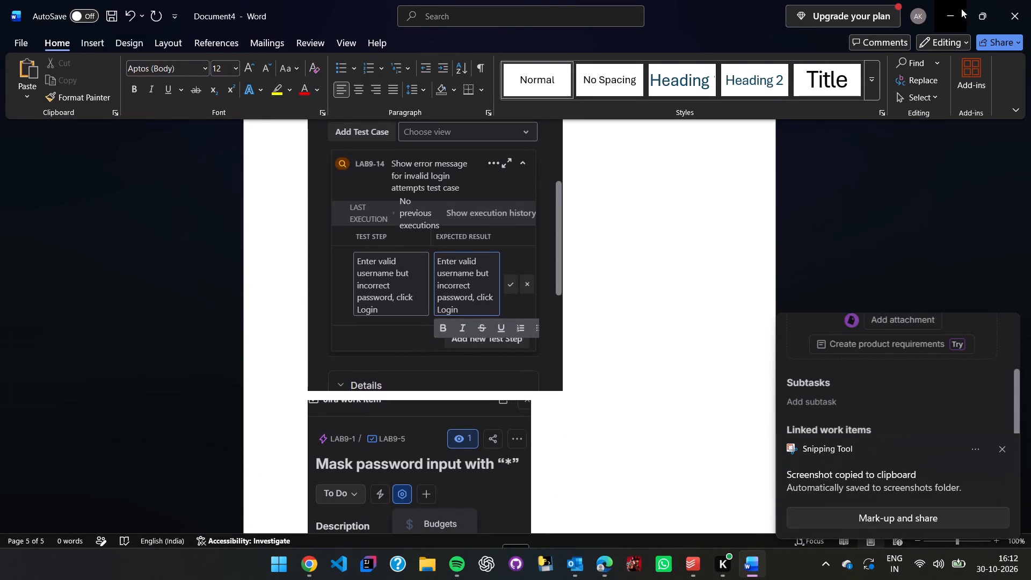
Open LAB9-3 and capture a screenshot of the backlog together with its linked work items and QAlity Plus section.
{"action": "left_click", "coordinate": [684, 318]}
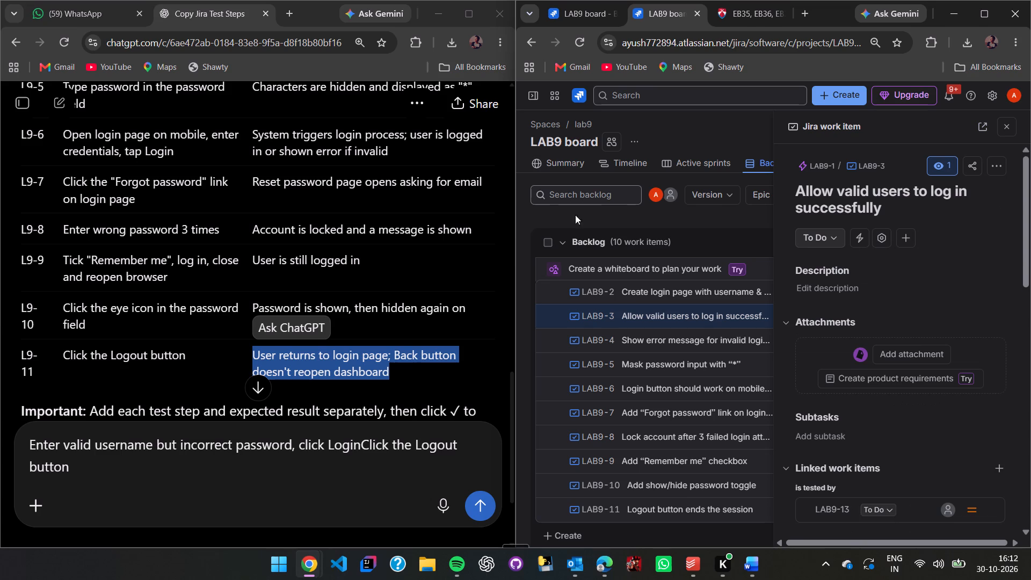
{"action": "scroll", "coordinate": [875, 357], "scroll_direction": "down", "scroll_amount": 1}
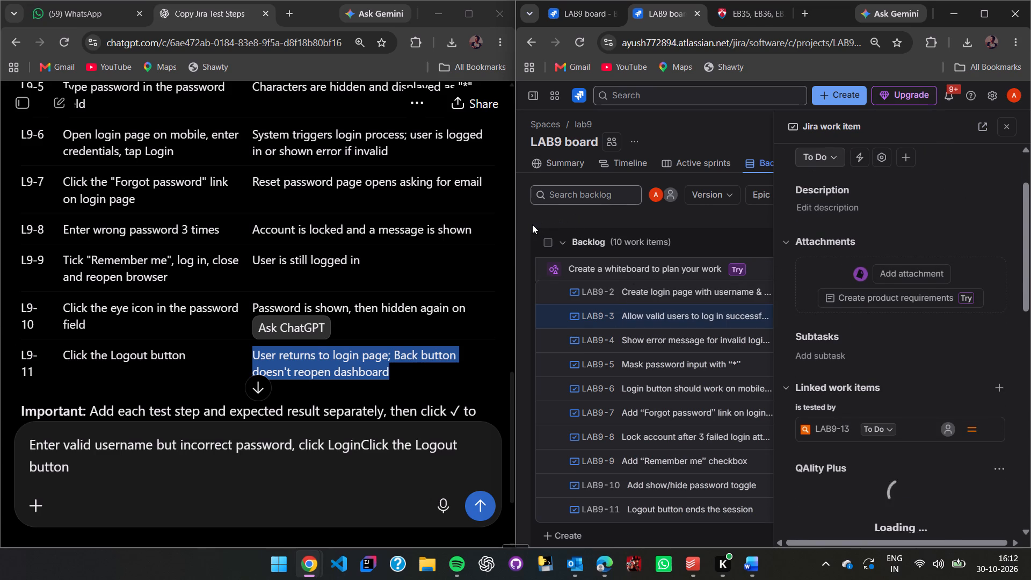
{"action": "key", "text": "Print"}
{"action": "left_click_drag", "start_coordinate": [532, 224], "coordinate": [1029, 496]}
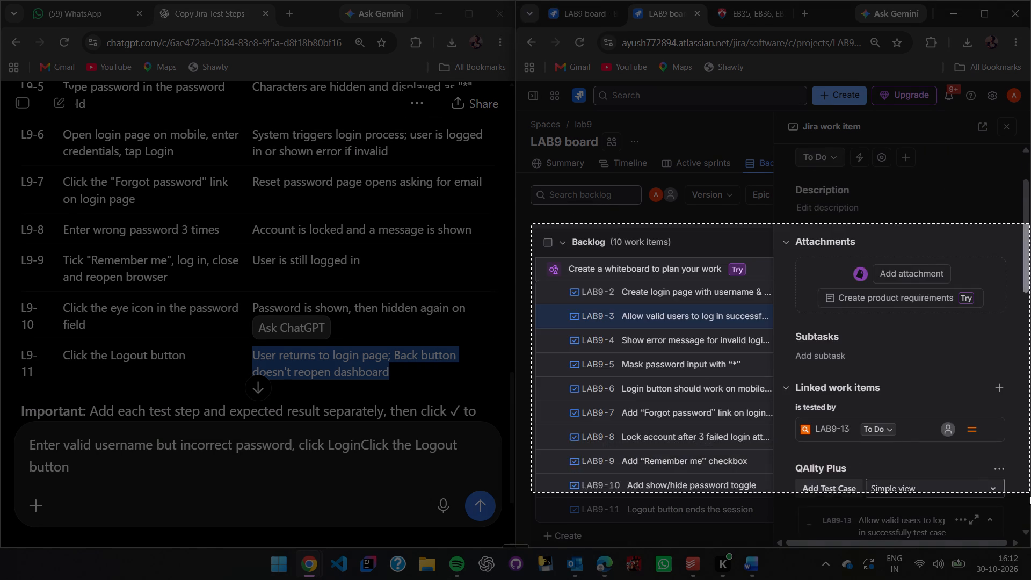
Capture the LAB9-3 backlog and linked work items view, and paste it on a new line below the LAB9-16 screenshot in the Word document.
{"action": "left_click_drag", "start_coordinate": [1029, 496], "coordinate": [1025, 502]}
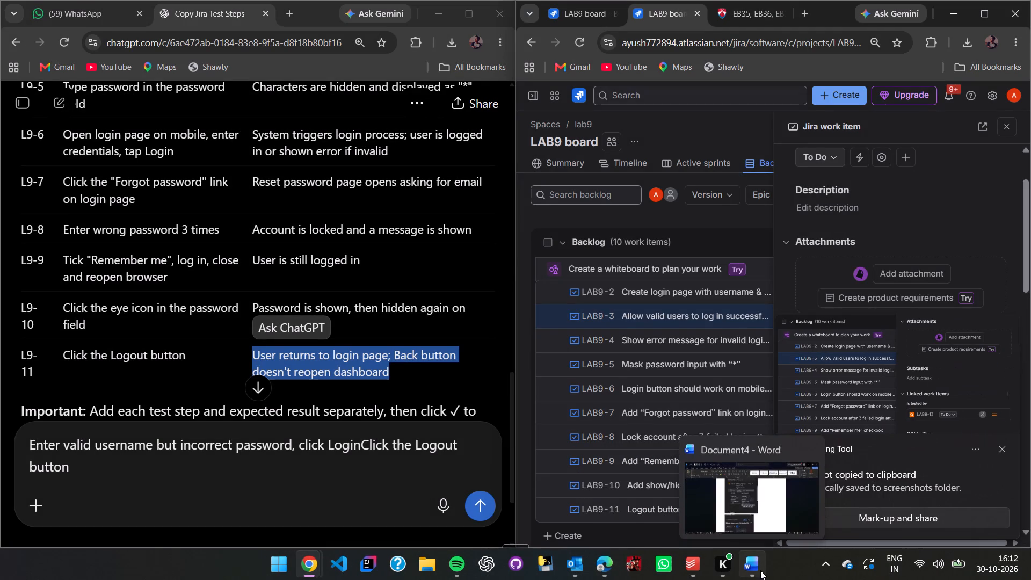
{"action": "left_click", "coordinate": [774, 523]}
{"action": "scroll", "coordinate": [640, 500], "scroll_direction": "down", "scroll_amount": 3}
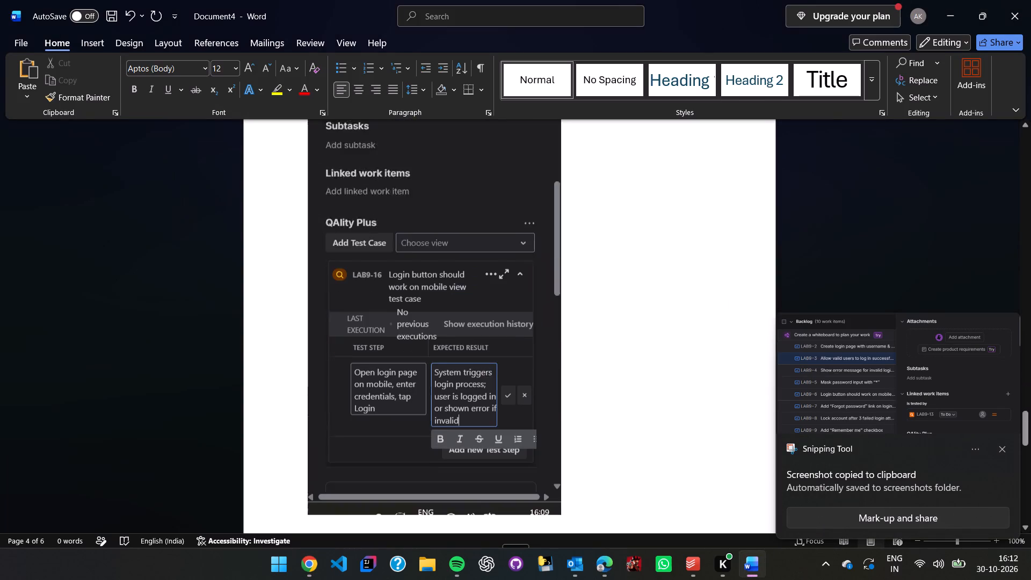
{"action": "left_click", "coordinate": [588, 374]}
{"action": "key", "text": "Return"}
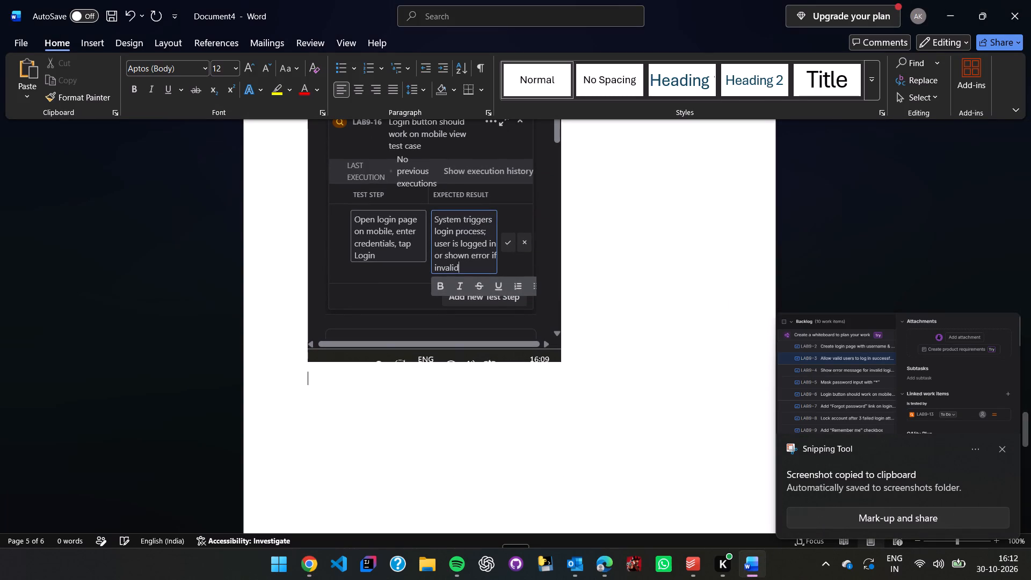
{"action": "key", "text": "ctrl+v"}
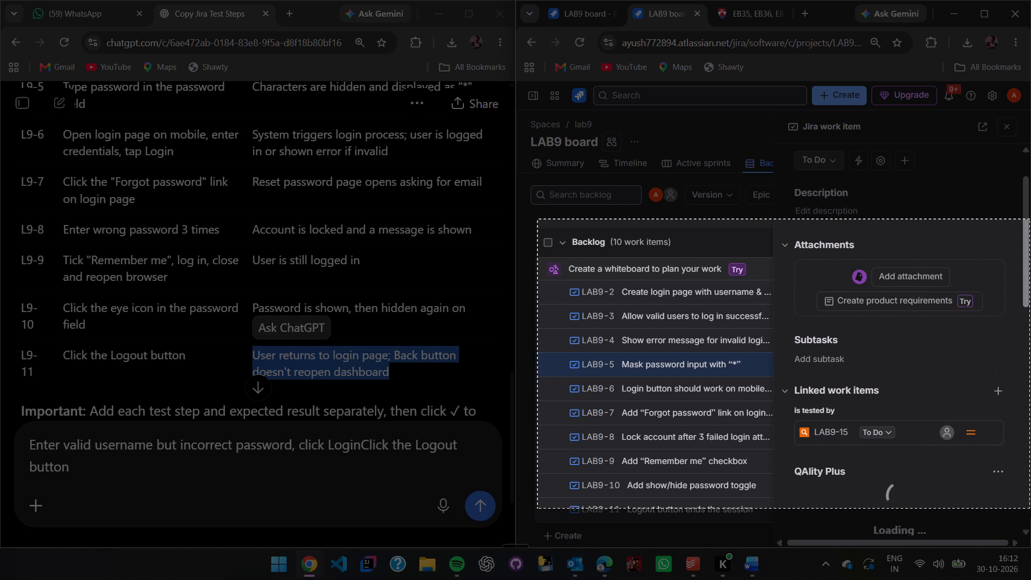
Capture a screenshot of the backlog with LAB9-5's linked work items and QAlity Plus section, and switch to the Word document.
{"action": "left_click_drag", "start_coordinate": [1030, 509], "coordinate": [1030, 509]}
{"action": "left_click", "coordinate": [761, 527]}
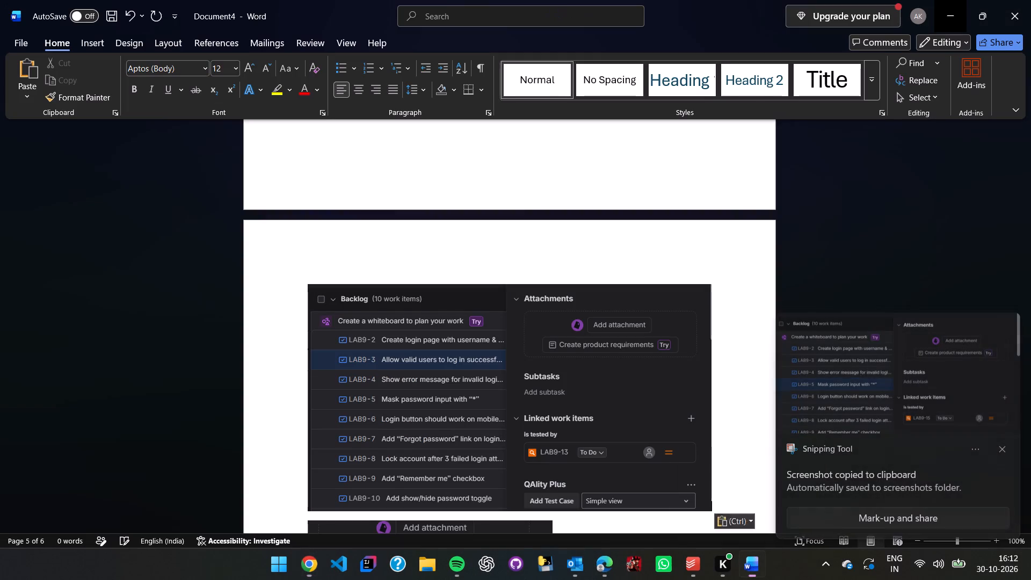
Paste the LAB9-5 backlog and linked work items screenshot on a new line below the LAB9-3 one in Word, and minimize Word.
{"action": "key", "text": "Return"}
{"action": "key", "text": "ctrl+v"}
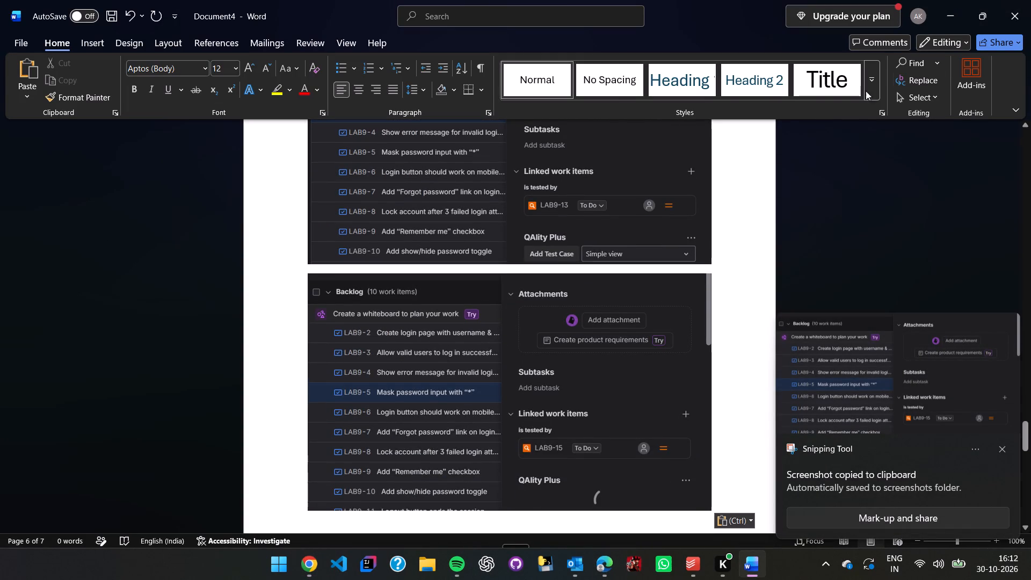
{"action": "left_click", "coordinate": [961, 12]}
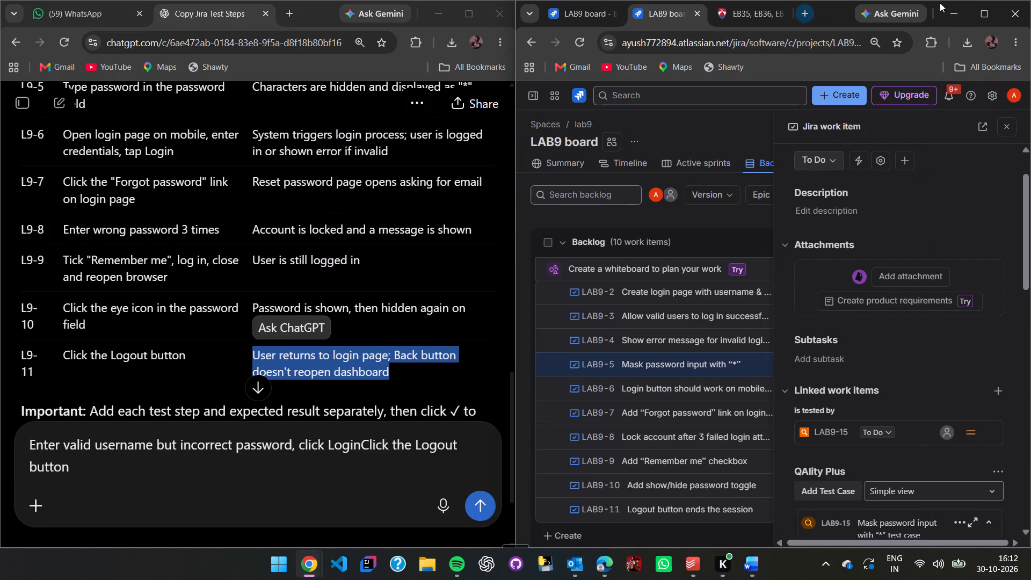
Maximize the Jira window and open the Test cycles page in the QAlity Plus repository.
{"action": "left_click", "coordinate": [976, 15]}
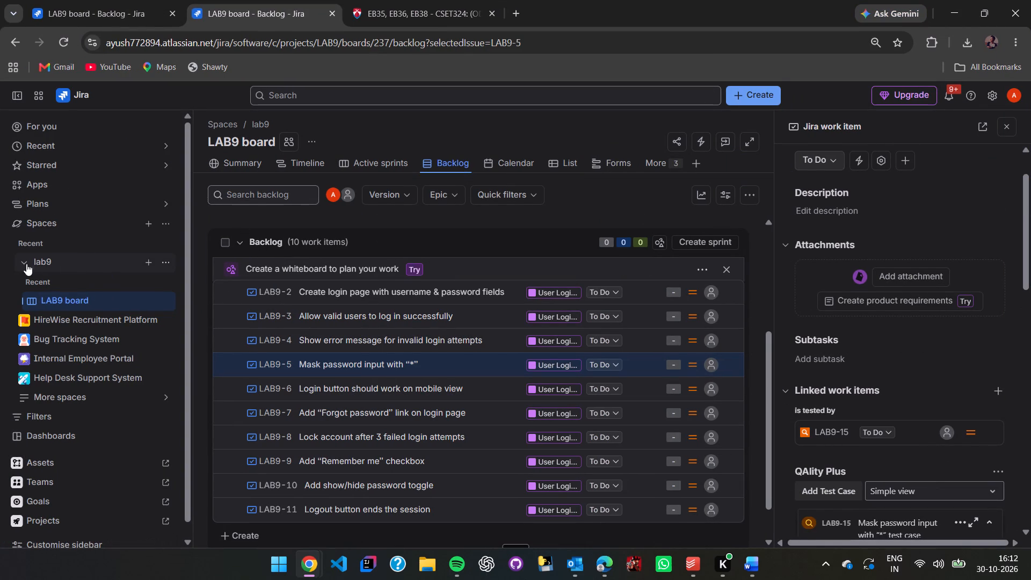
{"action": "left_click", "coordinate": [42, 182]}
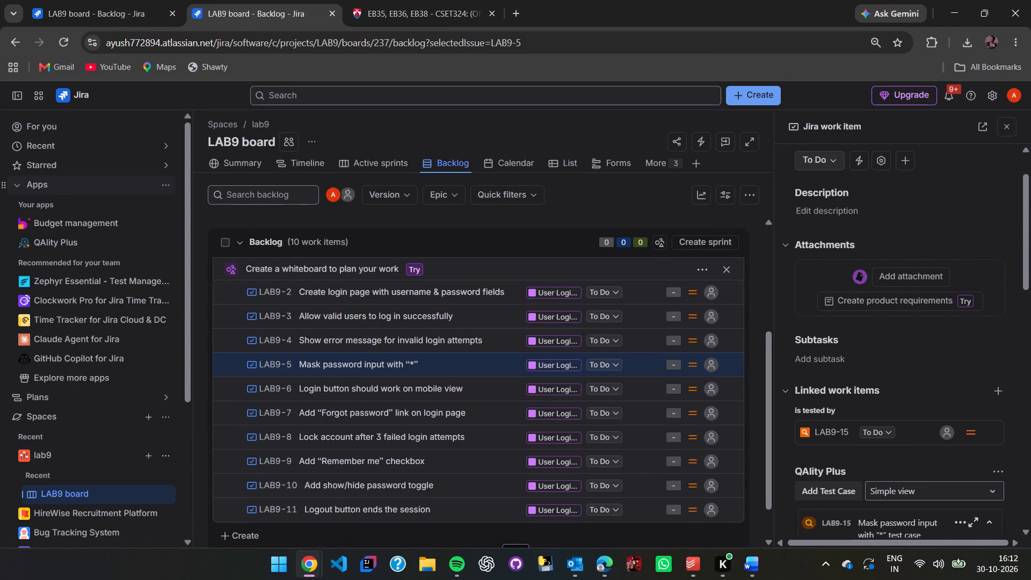
{"action": "left_click", "coordinate": [63, 247]}
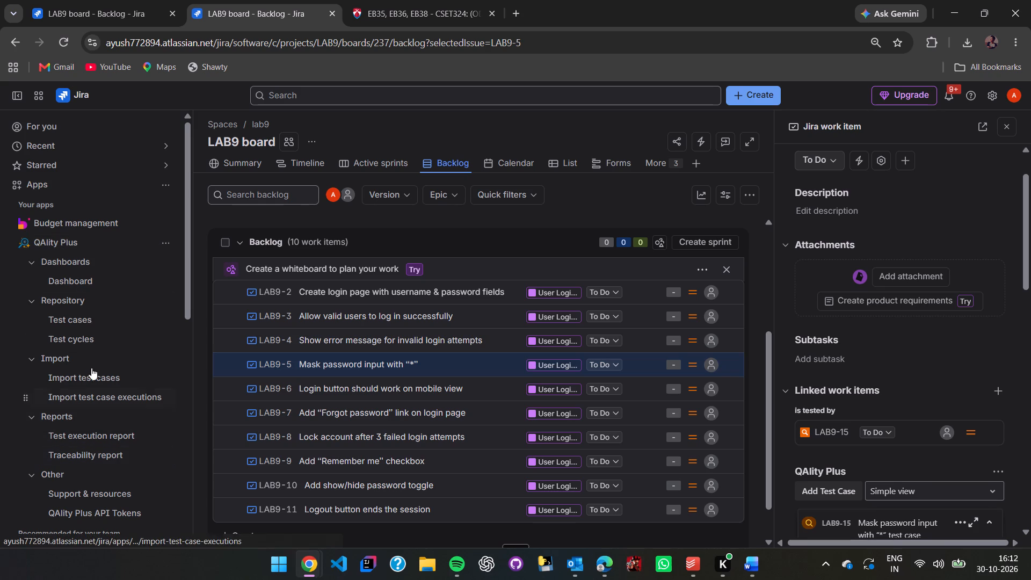
{"action": "left_click", "coordinate": [84, 340]}
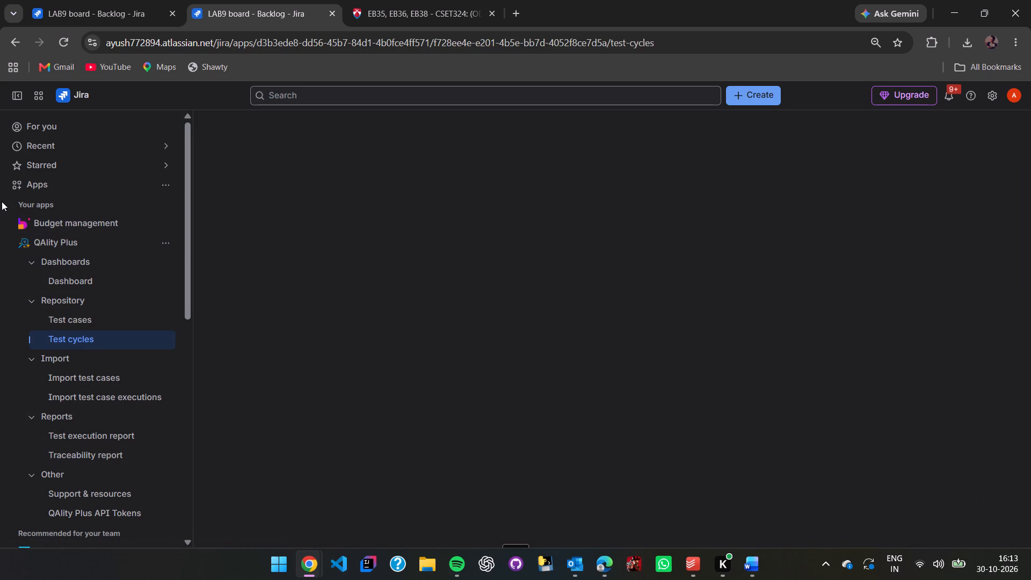
Capture the QAlity Plus navigation tree with Test cycles selected, paste it on a new line below the LAB9-5 screenshot in Word, and return to Jira.
{"action": "key", "text": "Print"}
{"action": "left_click_drag", "start_coordinate": [2, 201], "coordinate": [502, 452]}
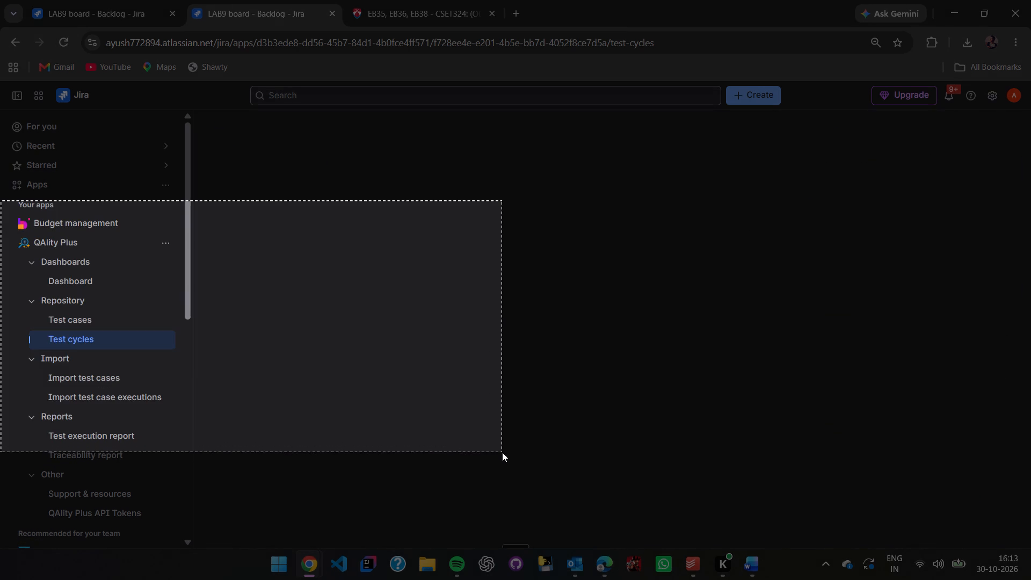
{"action": "left_click_drag", "start_coordinate": [502, 452], "coordinate": [178, 404]}
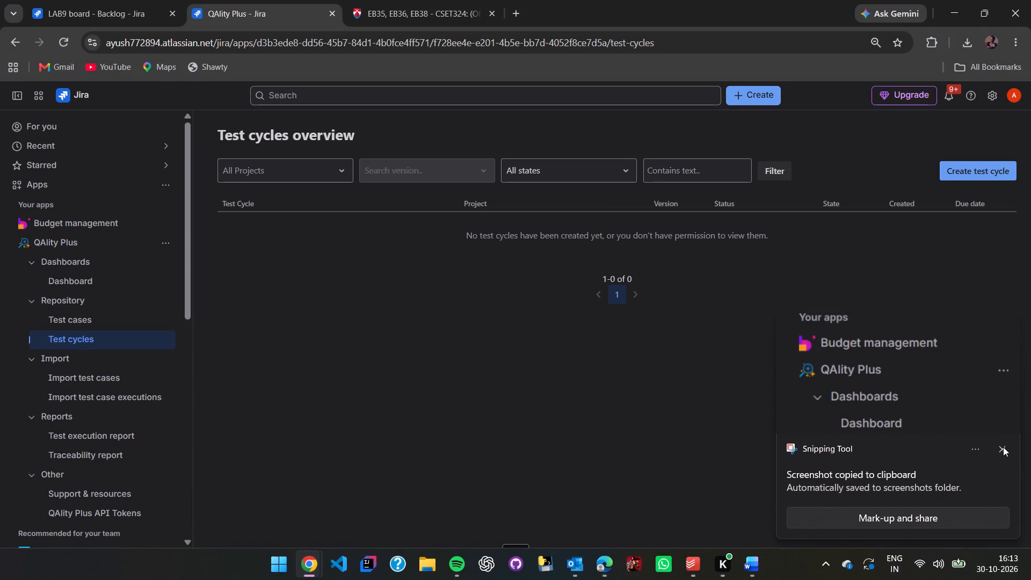
{"action": "left_click", "coordinate": [750, 526]}
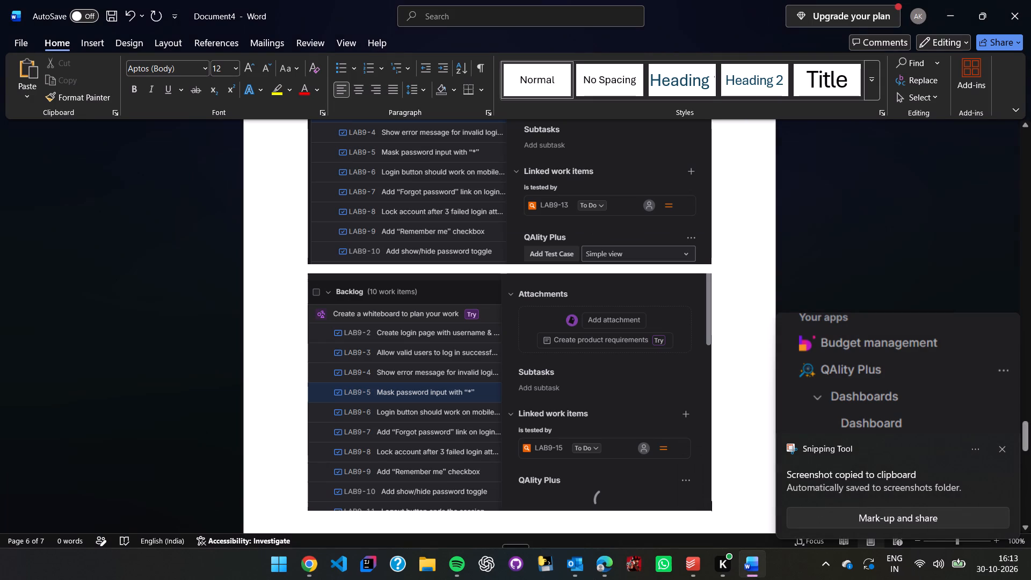
{"action": "key", "text": "Return"}
{"action": "key", "text": "ctrl+v"}
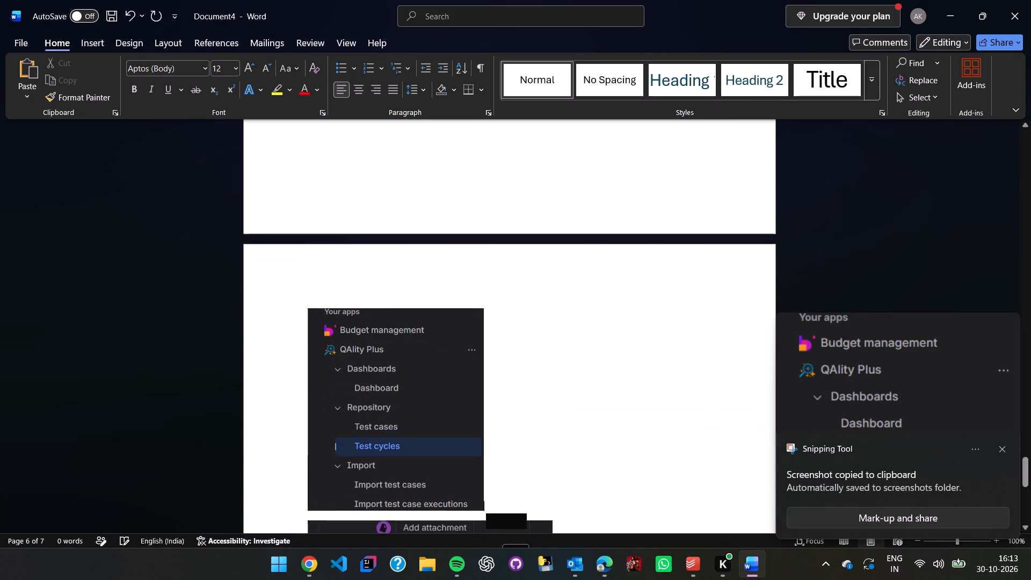
{"action": "scroll", "coordinate": [490, 339], "scroll_direction": "down", "scroll_amount": 1}
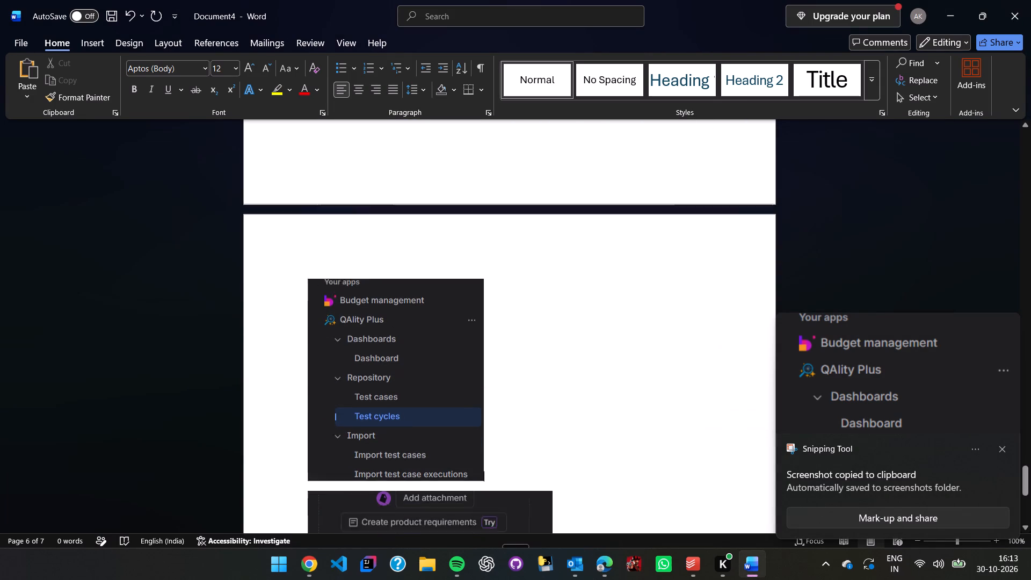
{"action": "scroll", "coordinate": [490, 339], "scroll_direction": "down", "scroll_amount": 1}
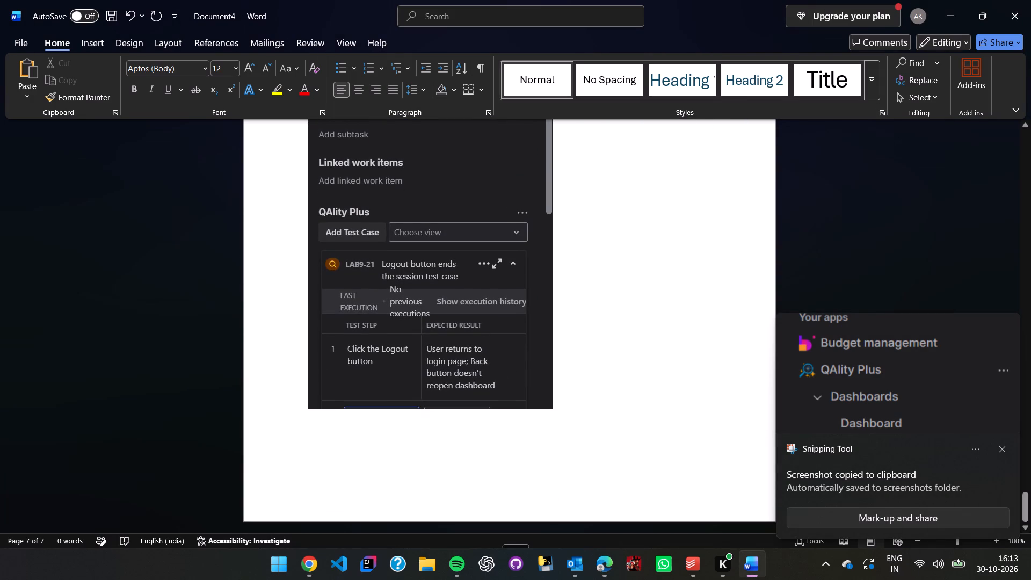
{"action": "scroll", "coordinate": [599, 204], "scroll_direction": "up", "scroll_amount": 2}
{"action": "left_click", "coordinate": [940, 4]}
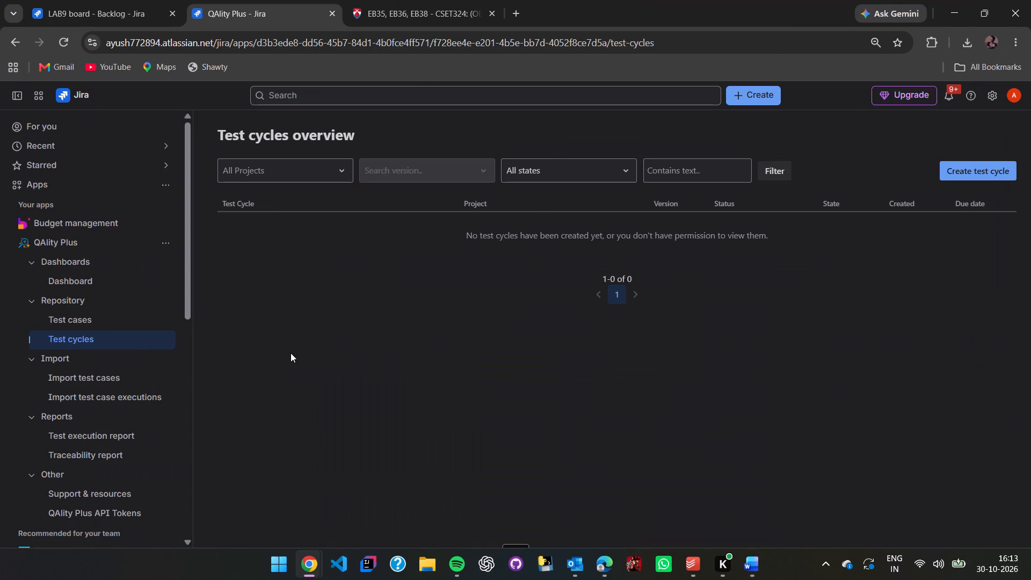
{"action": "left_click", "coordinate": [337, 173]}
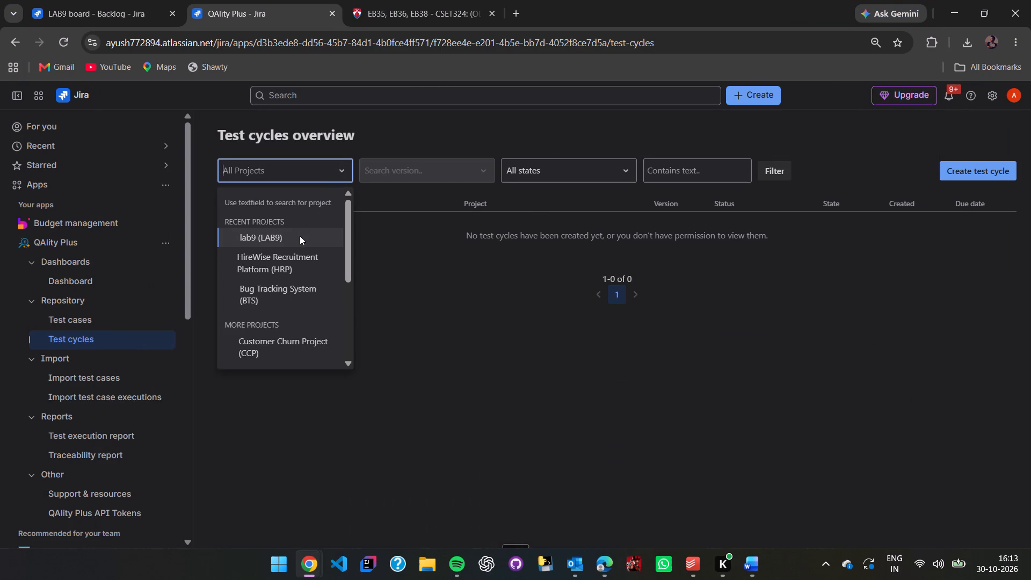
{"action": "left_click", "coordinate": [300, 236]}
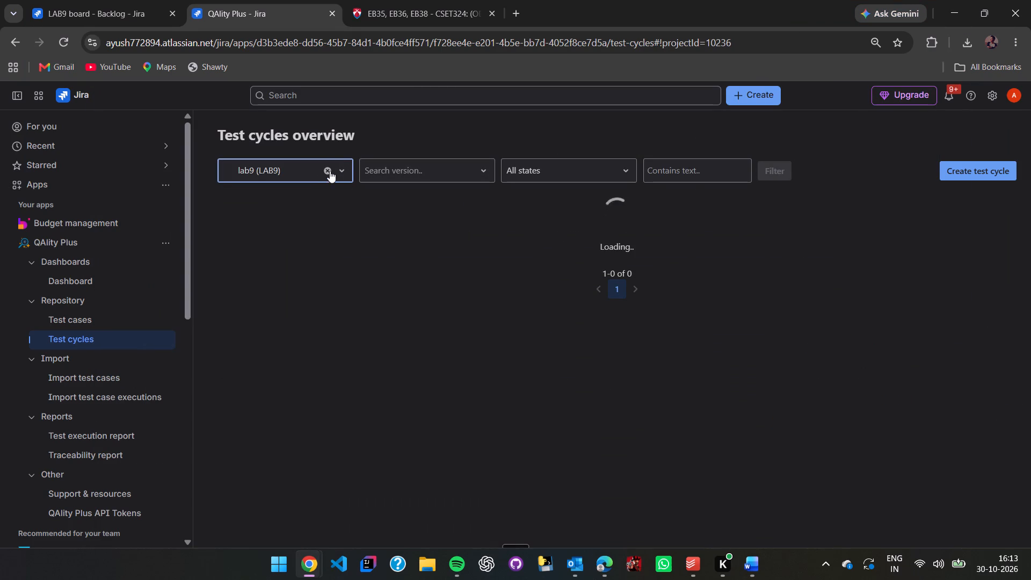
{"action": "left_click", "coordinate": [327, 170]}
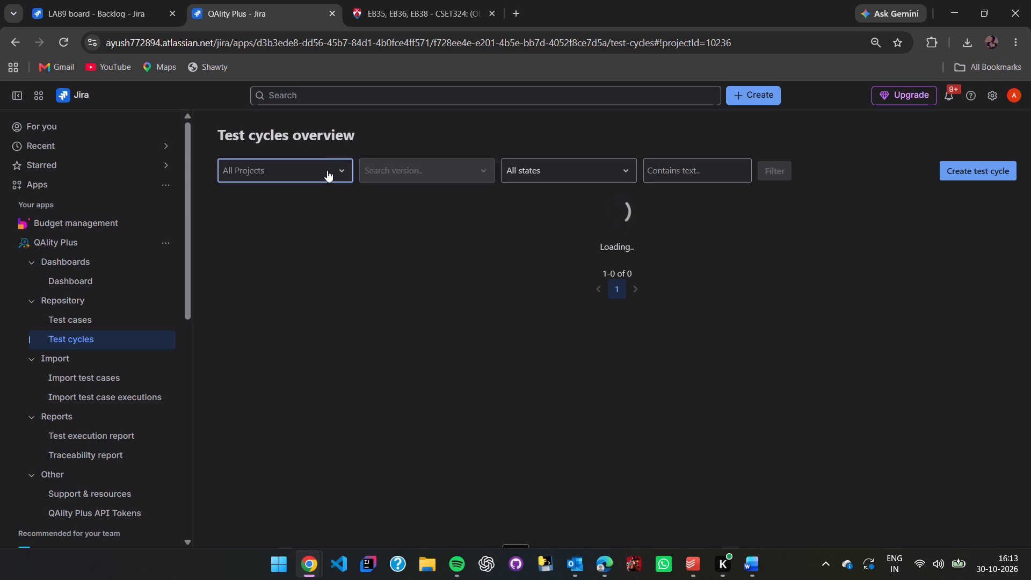
Start a new test cycle with the name lab9 and the project lab9 (LAB9).
{"action": "left_click", "coordinate": [971, 165]}
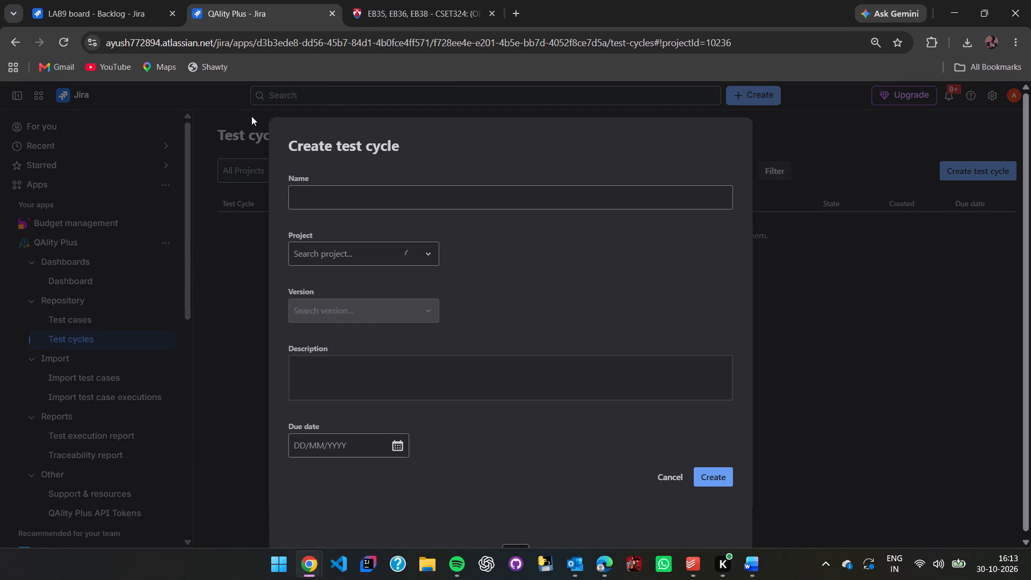
{"action": "key", "text": "Print"}
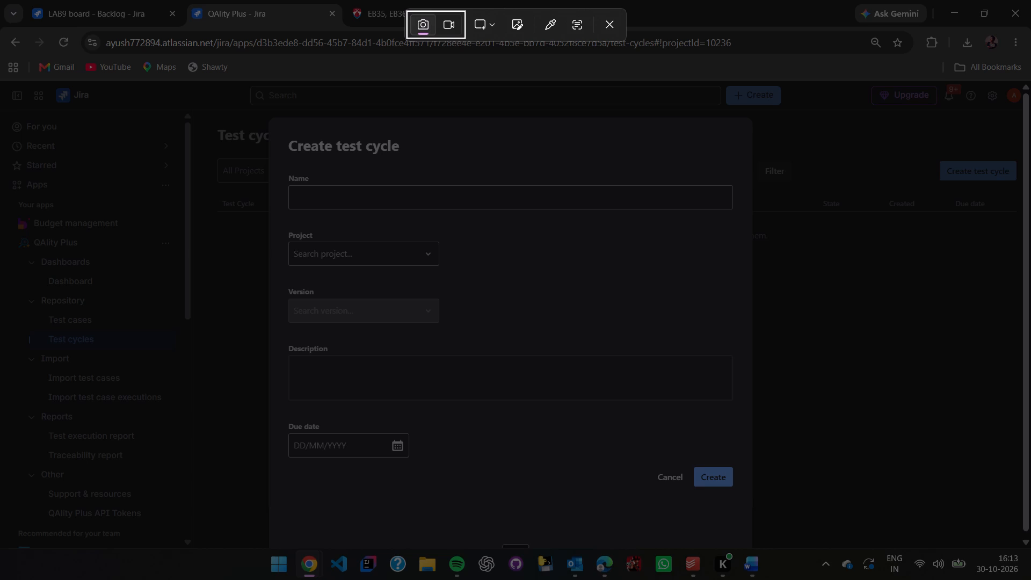
{"action": "left_click", "coordinate": [607, 25]}
{"action": "left_click", "coordinate": [354, 190]}
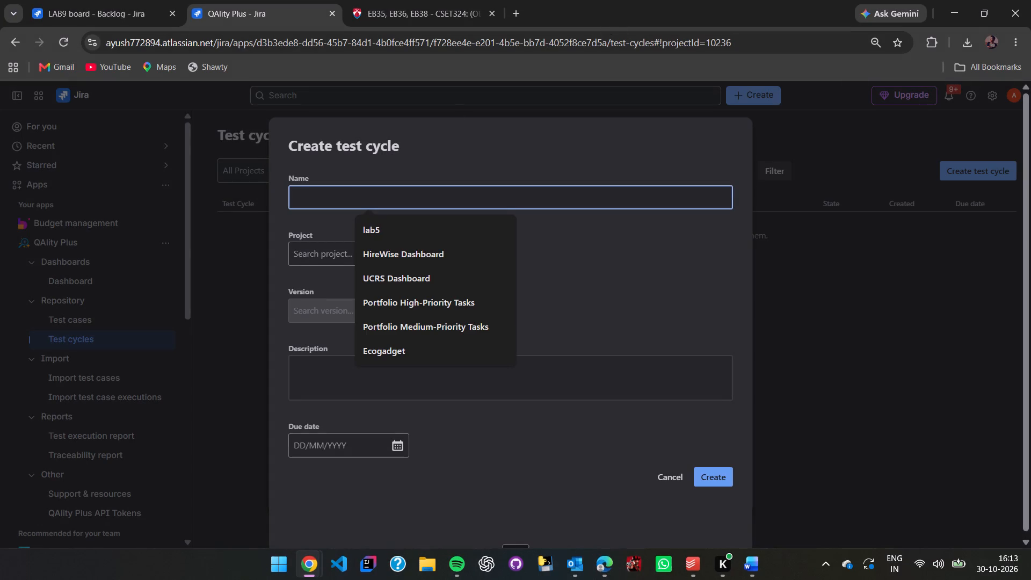
{"action": "key", "text": "shift+l"}
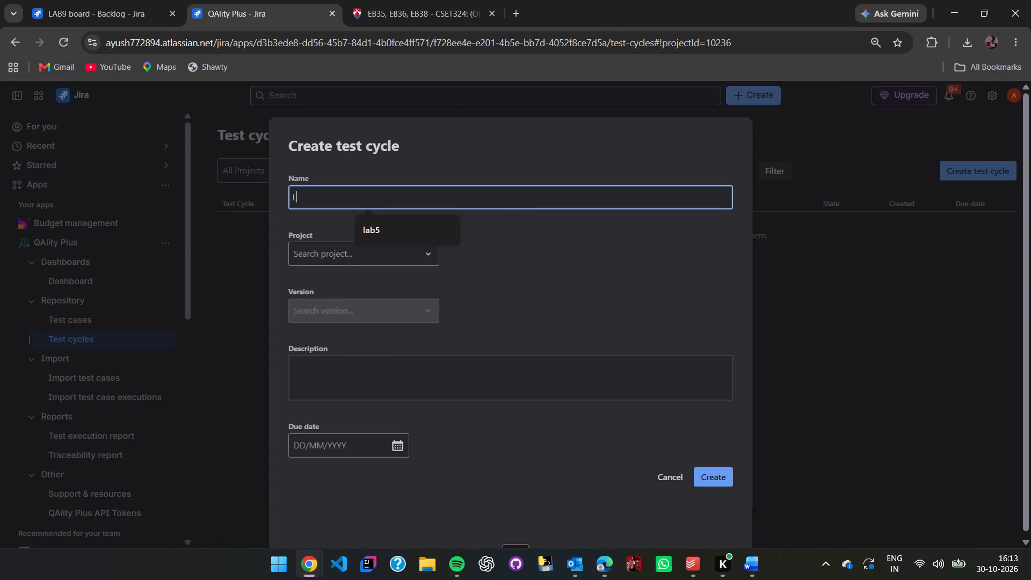
{"action": "key", "text": "BackSpace"}
{"action": "type", "text": "lab"}
{"action": "key", "text": "9"}
{"action": "left_click", "coordinate": [363, 251]}
{"action": "left_click", "coordinate": [350, 322]}
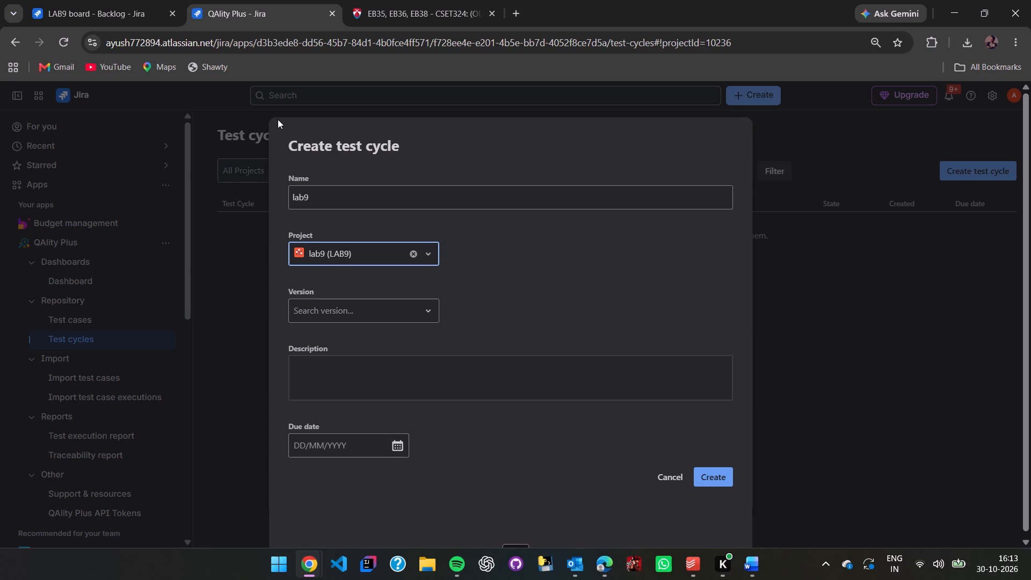
Capture the filled Create test cycle form, paste it on a new line below the LAB9-5 screenshot in Word, and return to Jira.
{"action": "key", "text": "Print"}
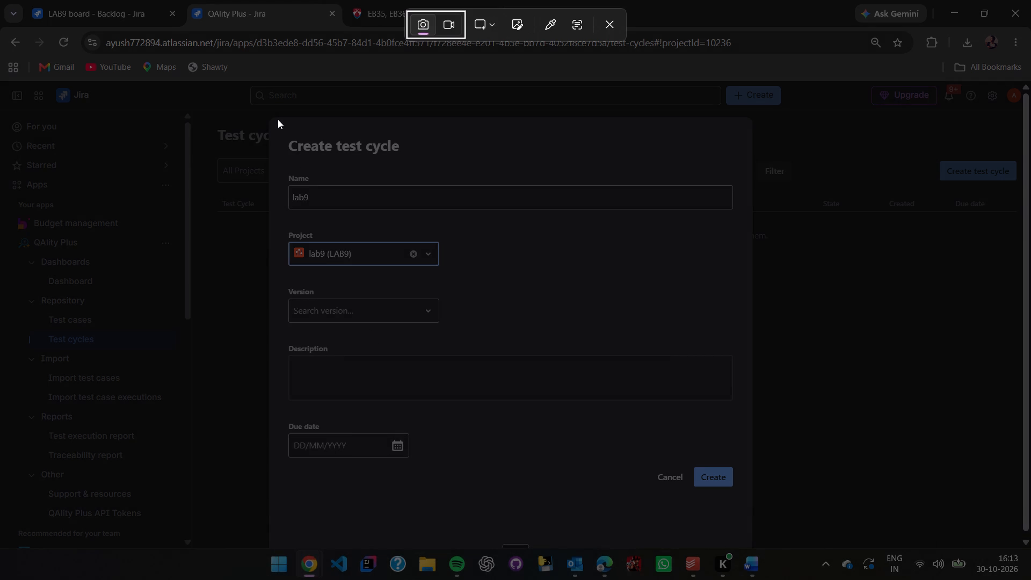
{"action": "left_click_drag", "start_coordinate": [277, 125], "coordinate": [735, 527]}
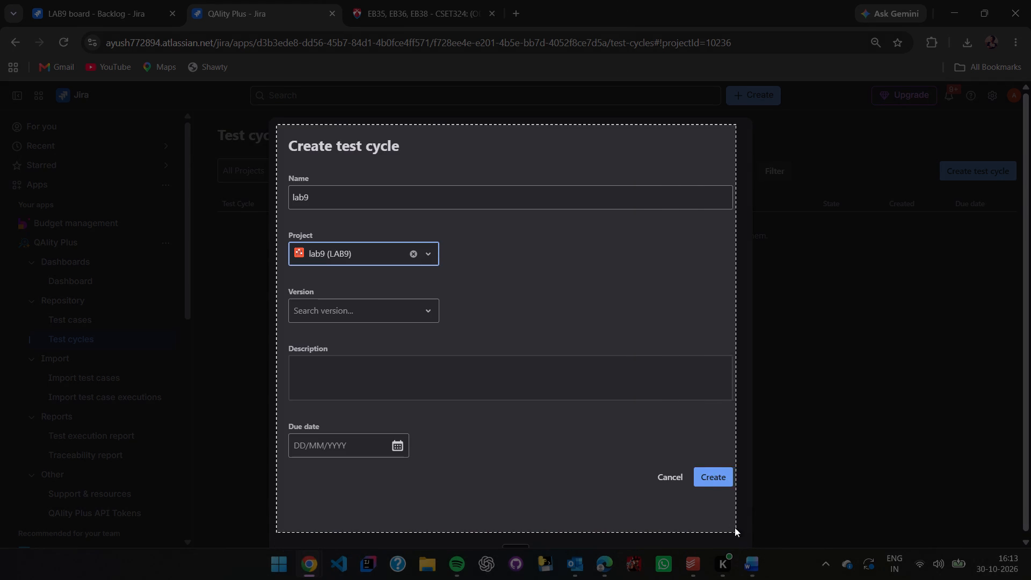
{"action": "left_click_drag", "start_coordinate": [735, 527], "coordinate": [745, 509]}
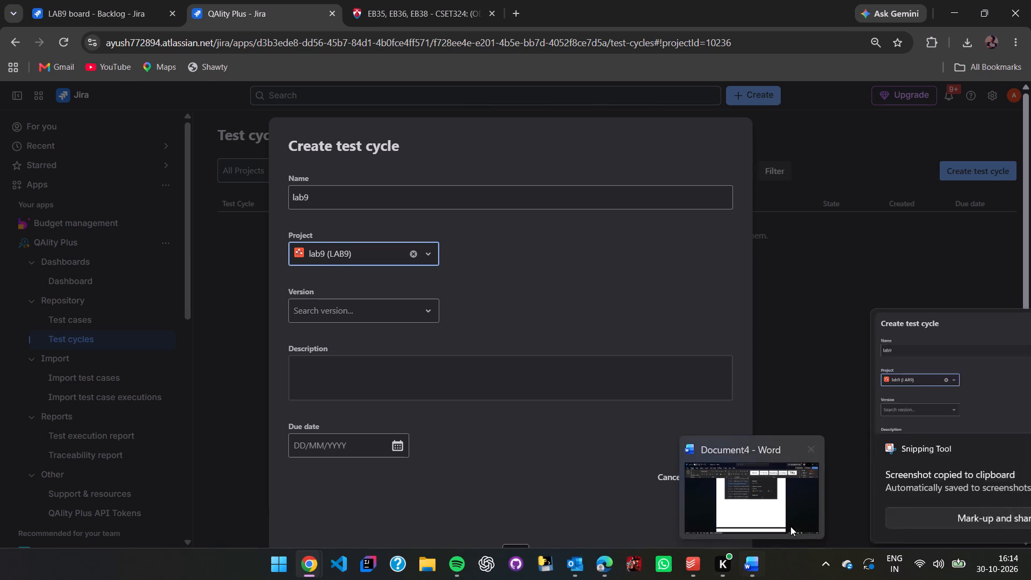
{"action": "left_click", "coordinate": [789, 510]}
{"action": "left_click", "coordinate": [733, 264]}
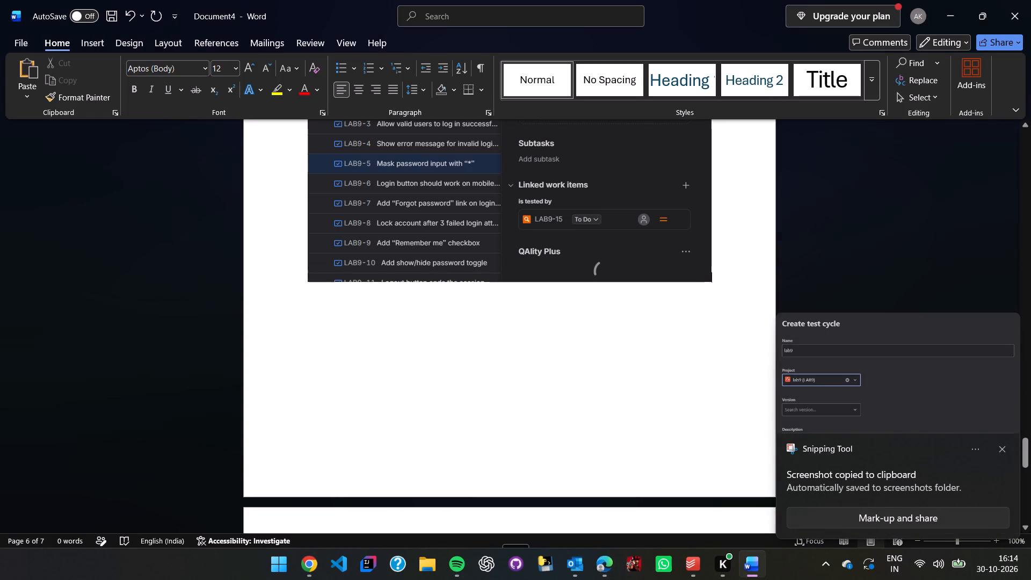
{"action": "key", "text": "Return"}
{"action": "key", "text": "ctrl+v"}
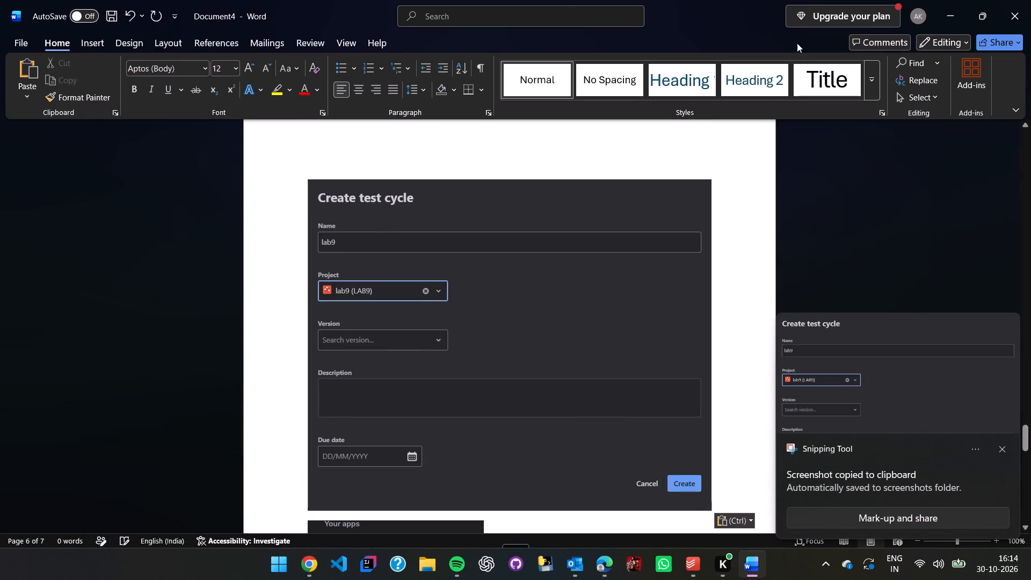
{"action": "left_click", "coordinate": [947, 8]}
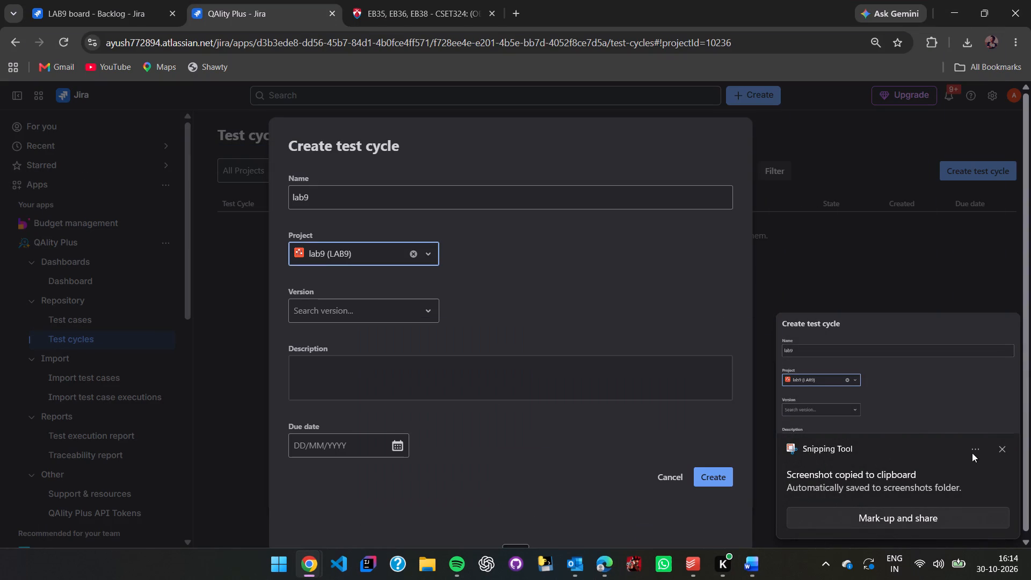
Dismiss the screenshot notification and create the lab9 test cycle.
{"action": "left_click", "coordinate": [1003, 450]}
{"action": "left_click", "coordinate": [718, 471]}
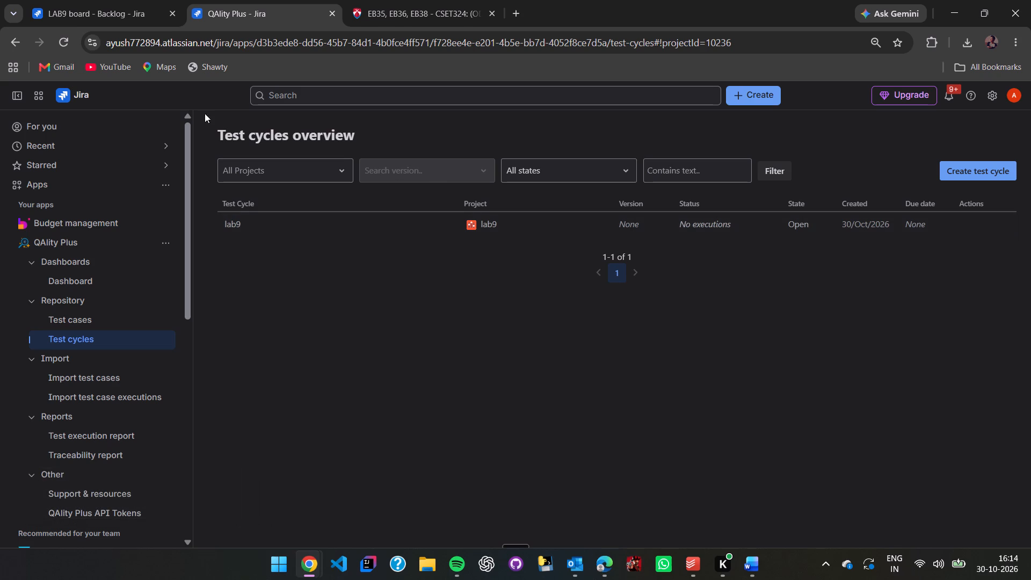
Capture the Test cycles overview listing lab9, paste it below the logout test case screenshot at the end of the Word document, and return to Jira.
{"action": "key", "text": "Print"}
{"action": "left_click_drag", "start_coordinate": [190, 107], "coordinate": [703, 308]}
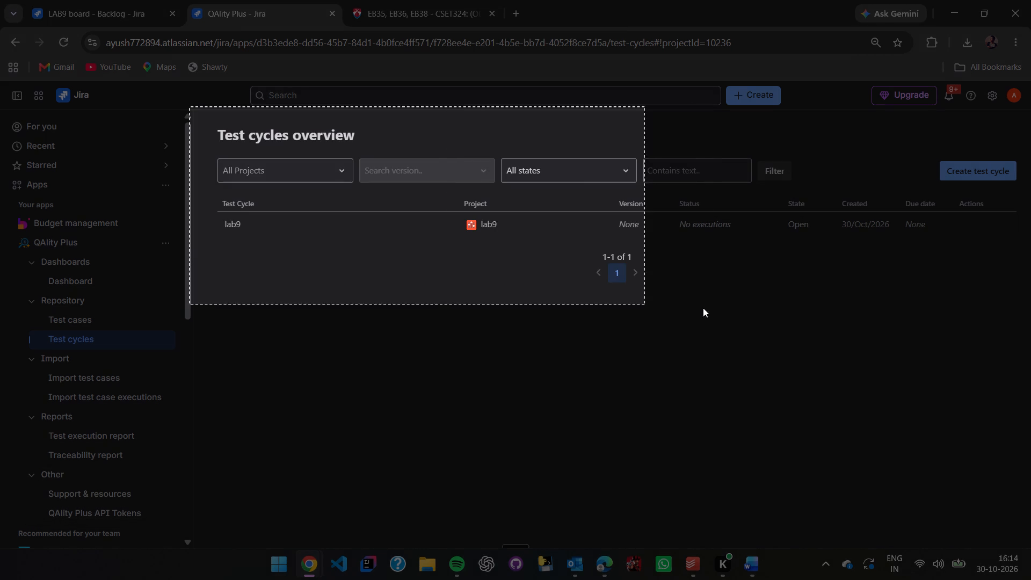
{"action": "left_click_drag", "start_coordinate": [703, 308], "coordinate": [951, 322]}
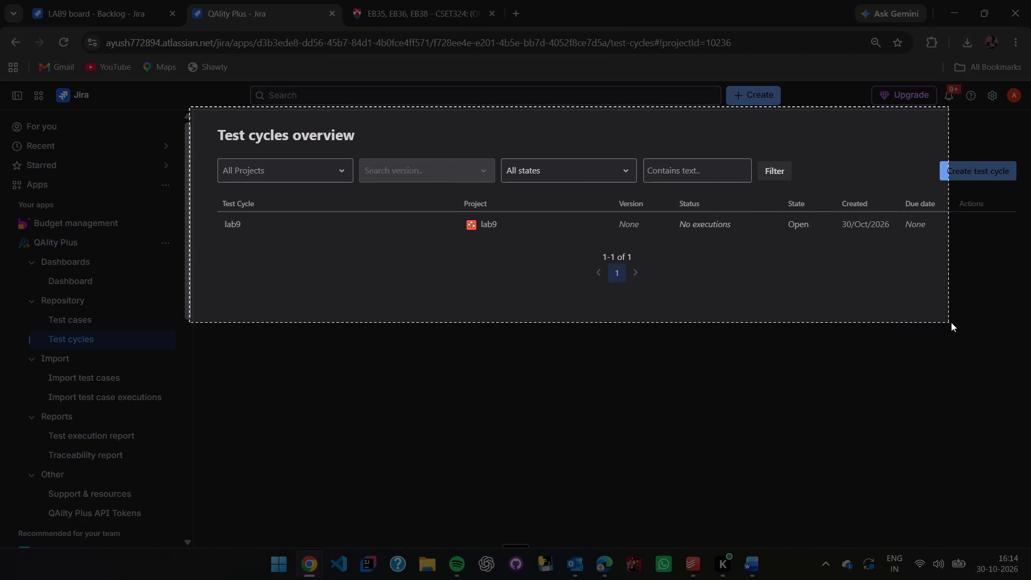
{"action": "left_click_drag", "start_coordinate": [951, 322], "coordinate": [1030, 320]}
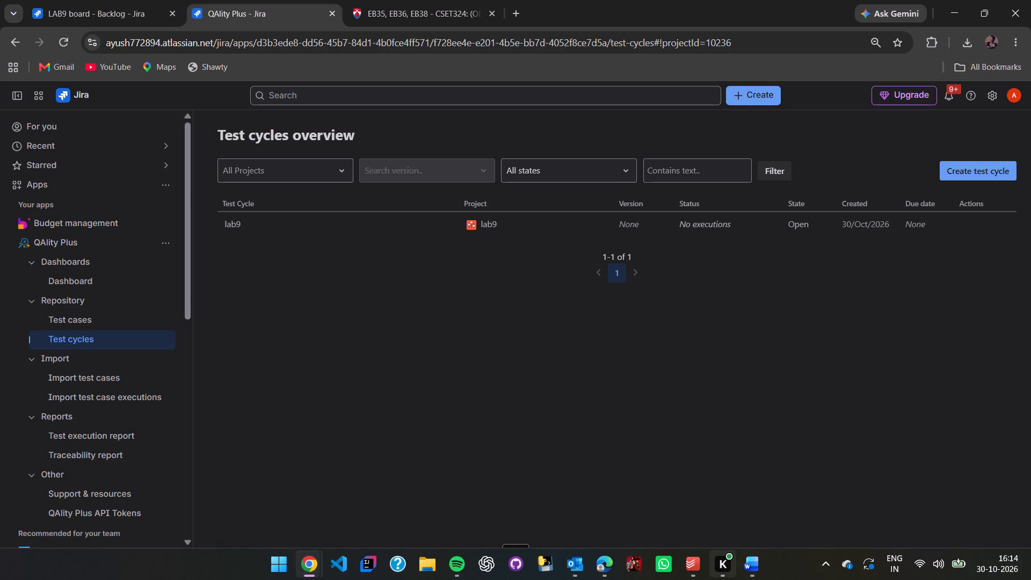
{"action": "left_click", "coordinate": [782, 504]}
{"action": "scroll", "coordinate": [694, 529], "scroll_direction": "down", "scroll_amount": 1}
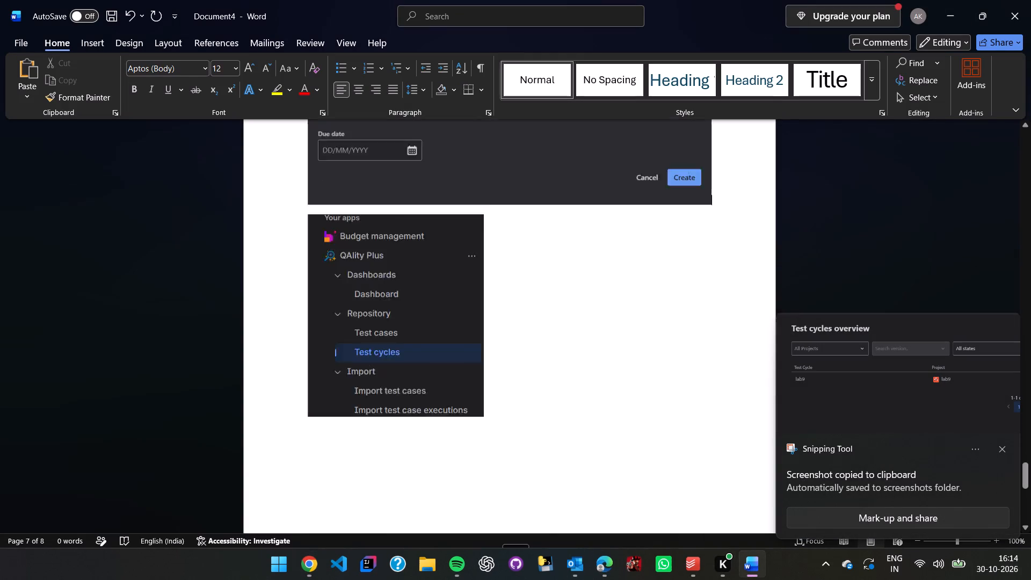
{"action": "scroll", "coordinate": [694, 529], "scroll_direction": "down", "scroll_amount": 5}
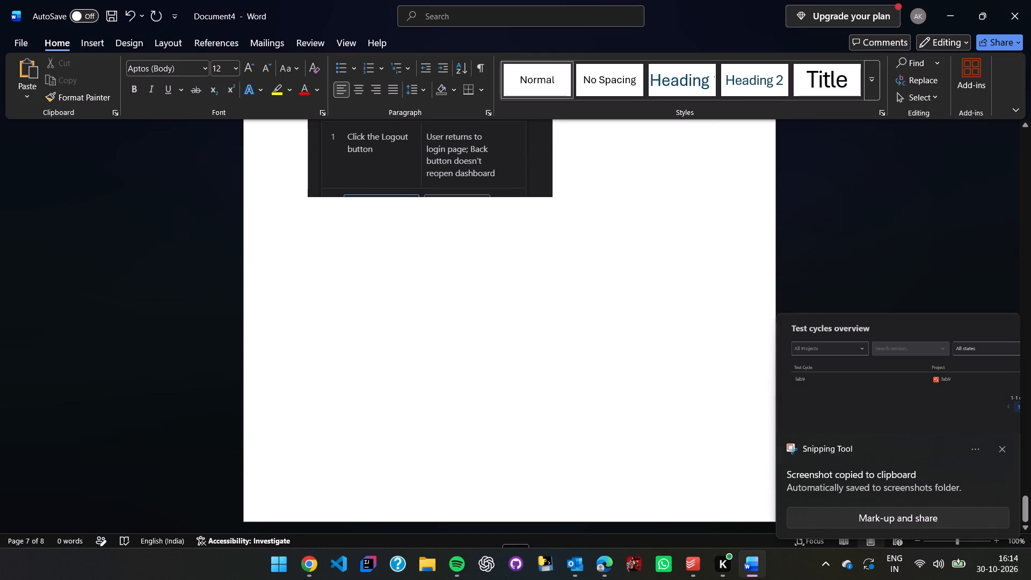
{"action": "key", "text": "Return"}
{"action": "scroll", "coordinate": [610, 211], "scroll_direction": "down", "scroll_amount": 4}
{"action": "left_click", "coordinate": [572, 194]}
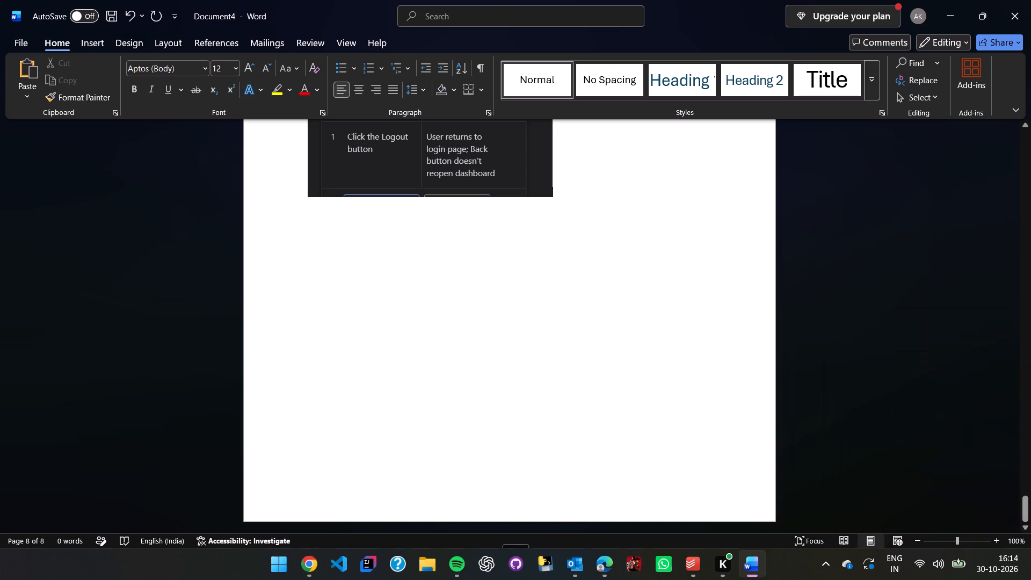
{"action": "key", "text": "Return"}
{"action": "key", "text": "Return"}
{"action": "key", "text": "ctrl+v"}
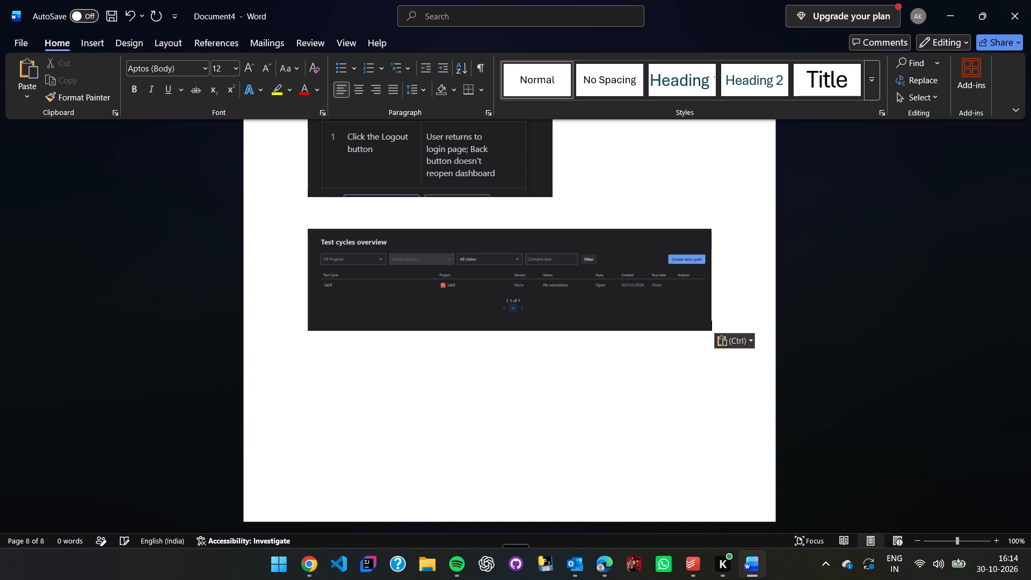
{"action": "left_click", "coordinate": [953, 5]}
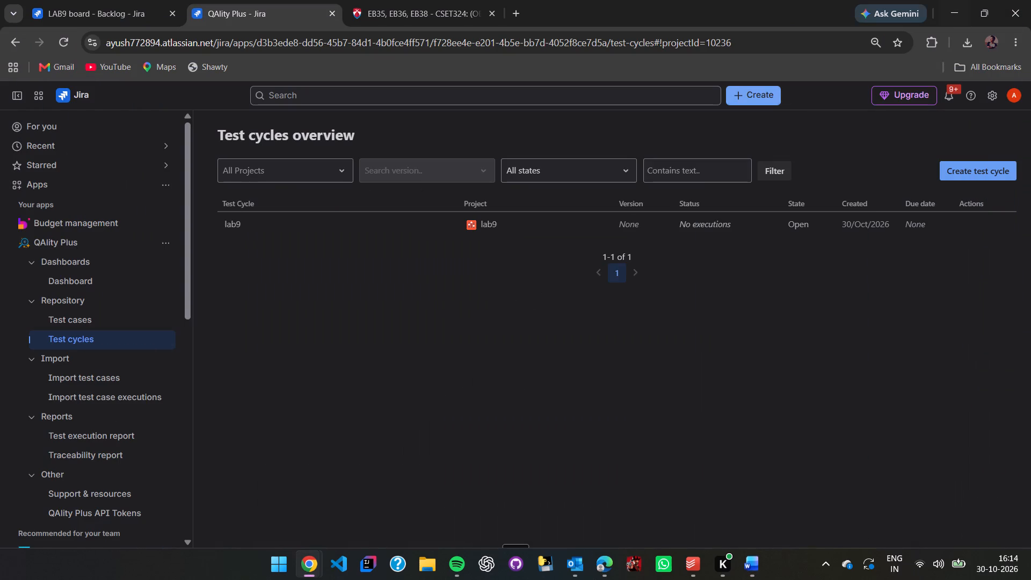
Open the lab9 test cycle and start adding test cases to it, showing the list of selectable test cases.
{"action": "left_click", "coordinate": [406, 229]}
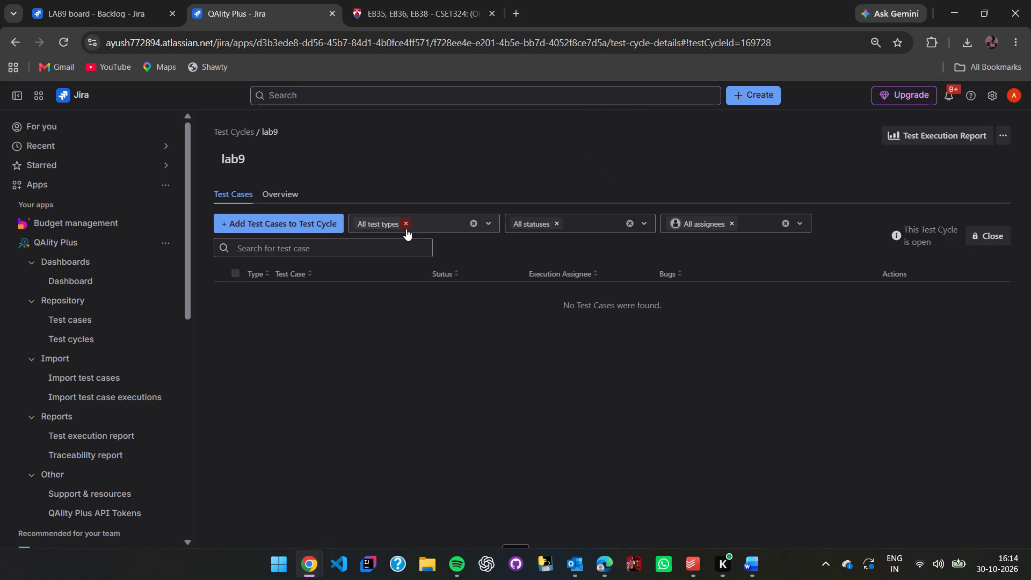
{"action": "left_click", "coordinate": [308, 227]}
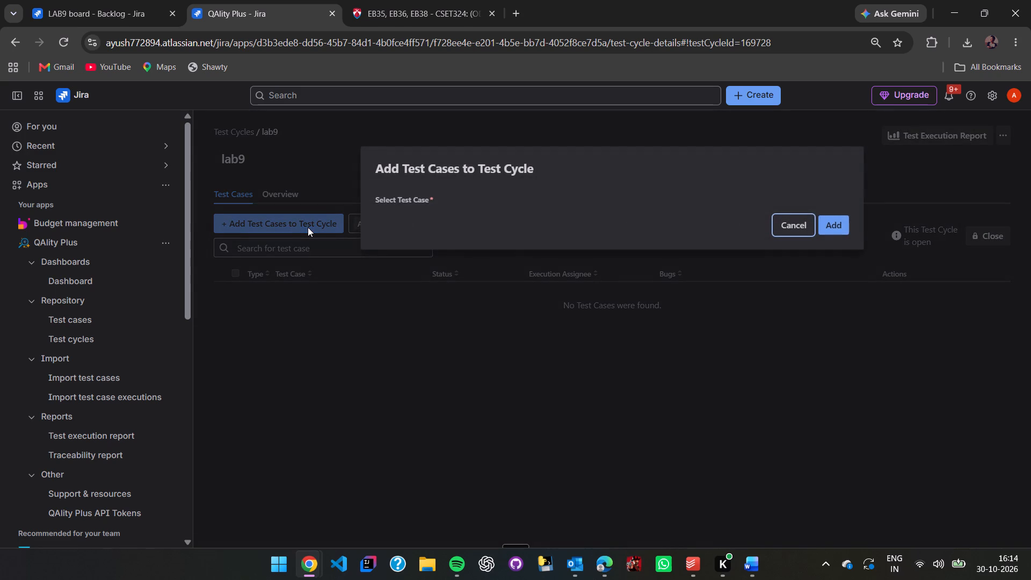
{"action": "left_click", "coordinate": [756, 220]}
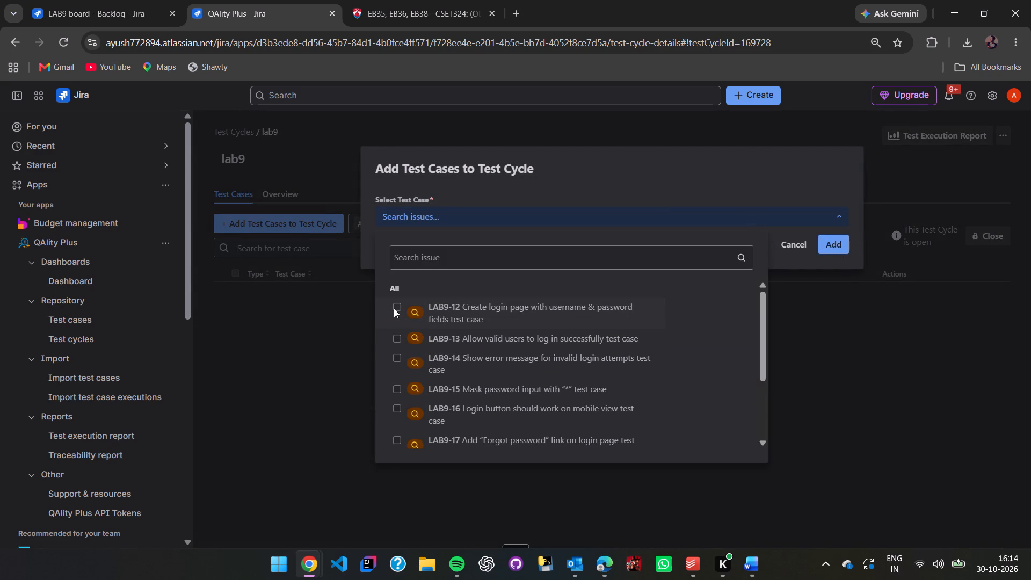
Capture the Add Test Cases to Test Cycle dialog, paste it below the Test cycles overview screenshot in Word, and return to Jira.
{"action": "key", "text": "Print"}
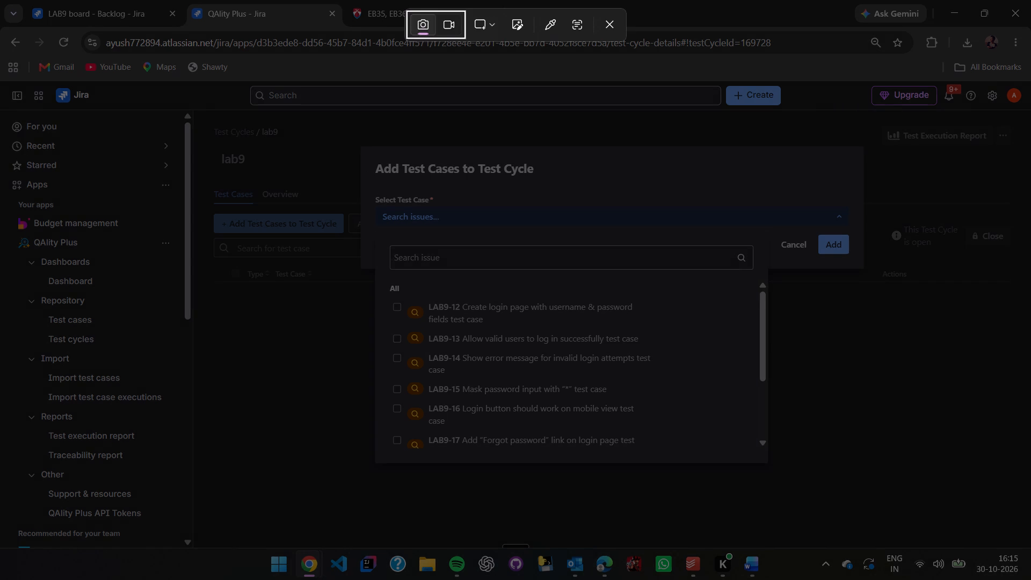
{"action": "left_click_drag", "start_coordinate": [357, 150], "coordinate": [905, 466]}
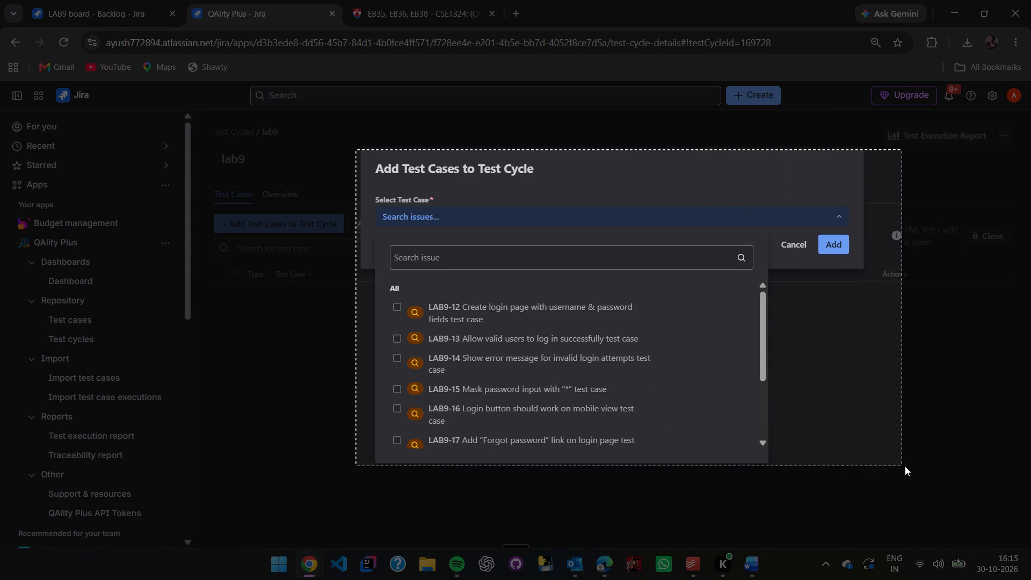
{"action": "left_click_drag", "start_coordinate": [905, 466], "coordinate": [948, 478]}
{"action": "left_click", "coordinate": [755, 565]}
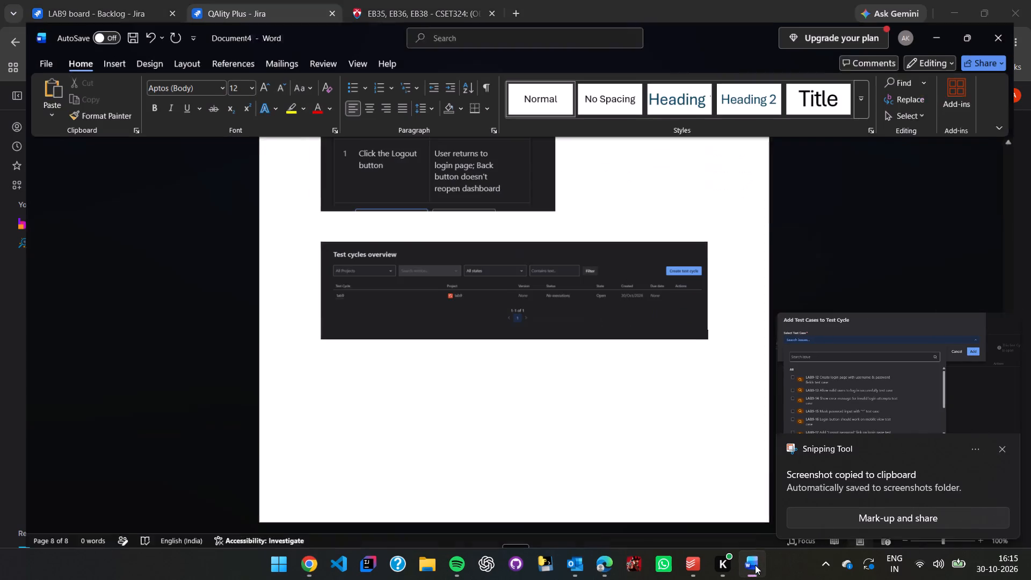
{"action": "key", "text": "Return"}
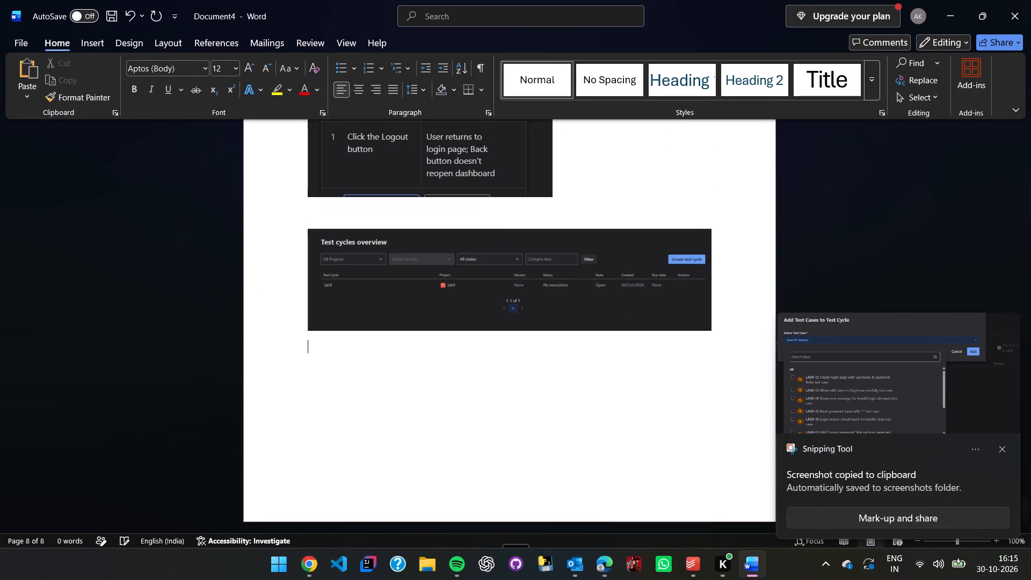
{"action": "key", "text": "ctrl+v"}
{"action": "key", "text": "ctrl+v"}
{"action": "left_click", "coordinate": [943, 5]}
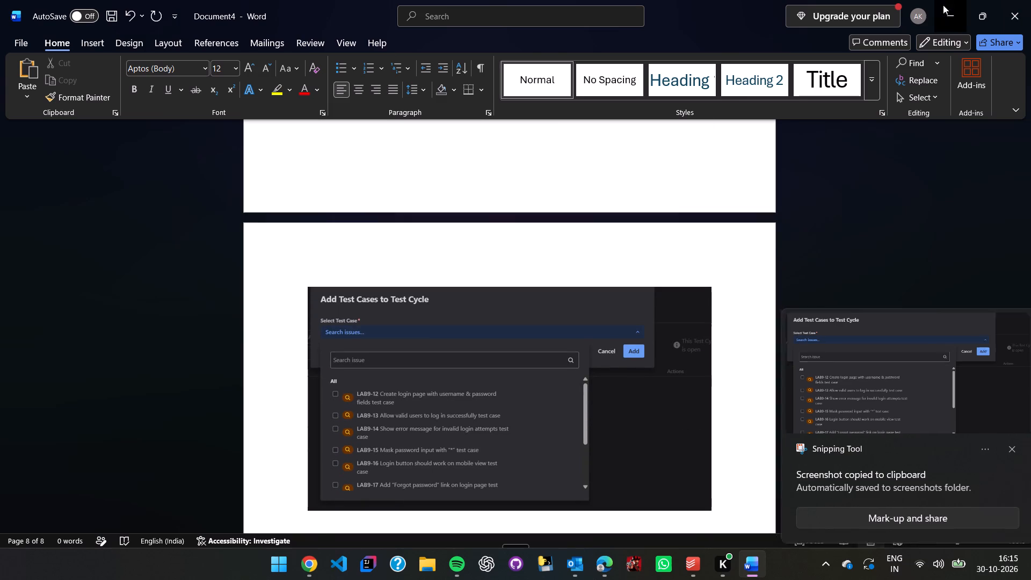
Select all test cases from LAB9-12 through LAB9-21 and add them to the lab9 test cycle.
{"action": "left_click", "coordinate": [396, 303]}
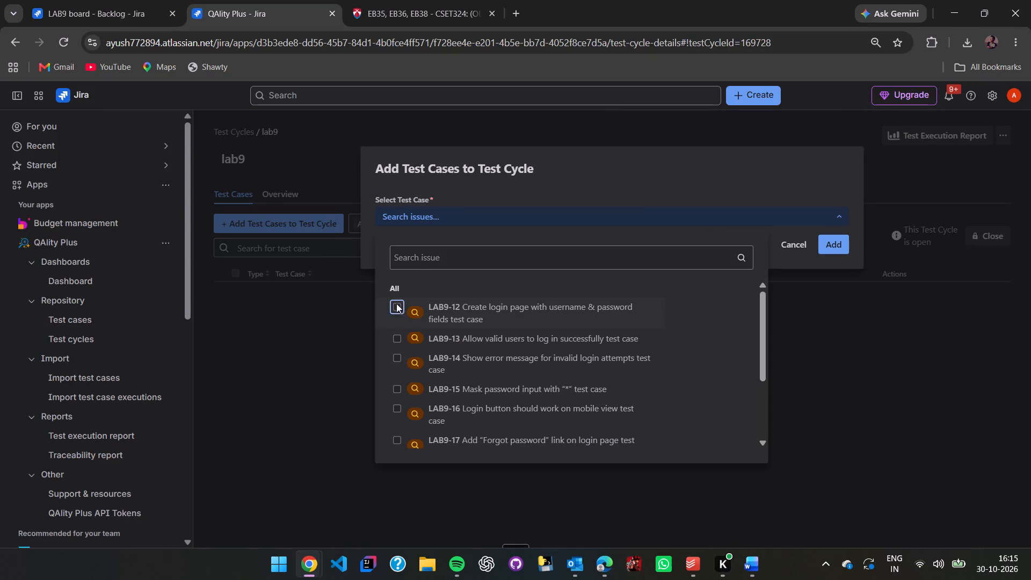
{"action": "left_click", "coordinate": [398, 366]}
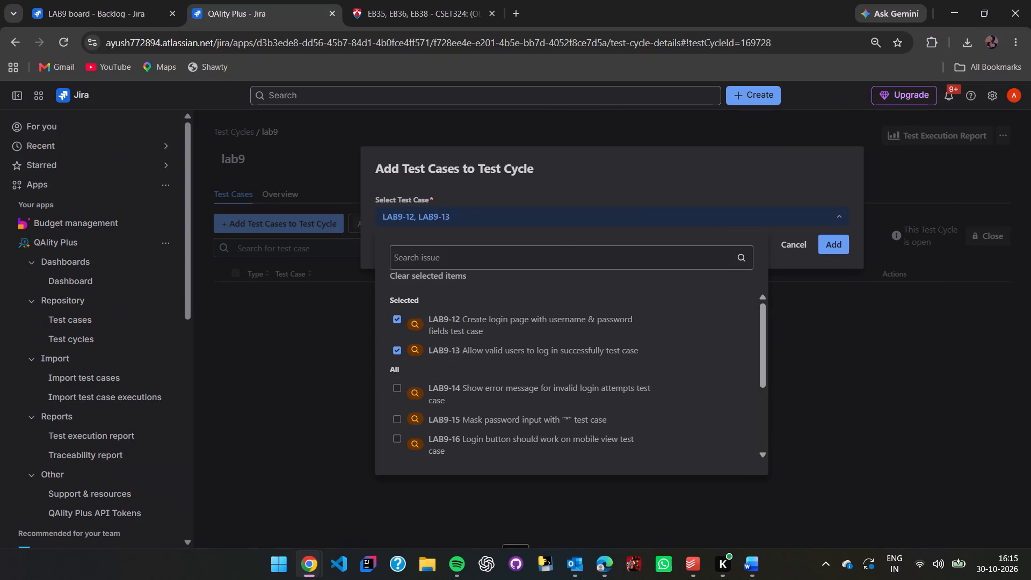
{"action": "left_click", "coordinate": [396, 386]}
{"action": "left_click", "coordinate": [399, 421]}
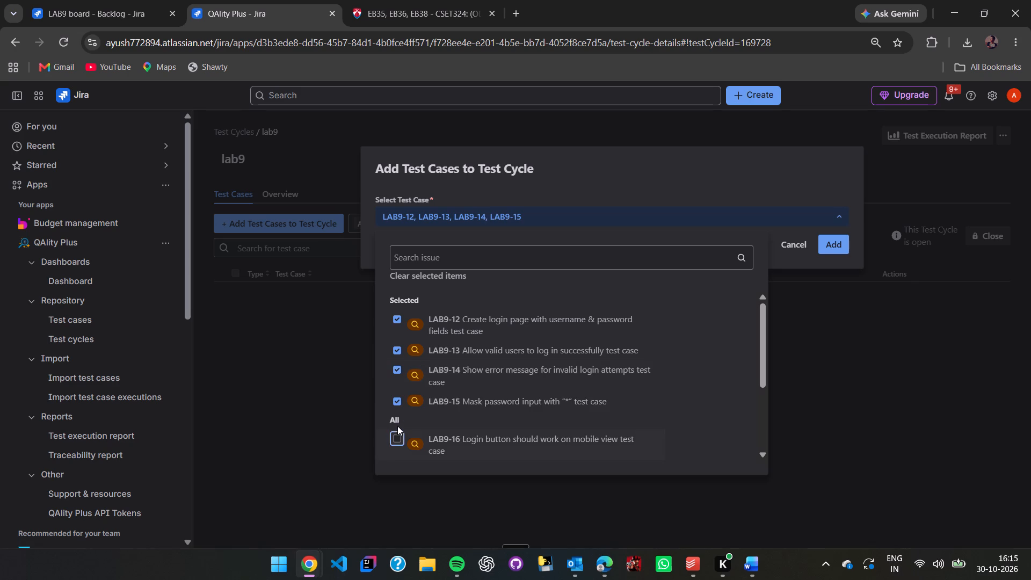
{"action": "left_click", "coordinate": [396, 433]}
{"action": "scroll", "coordinate": [396, 433], "scroll_direction": "down", "scroll_amount": 1}
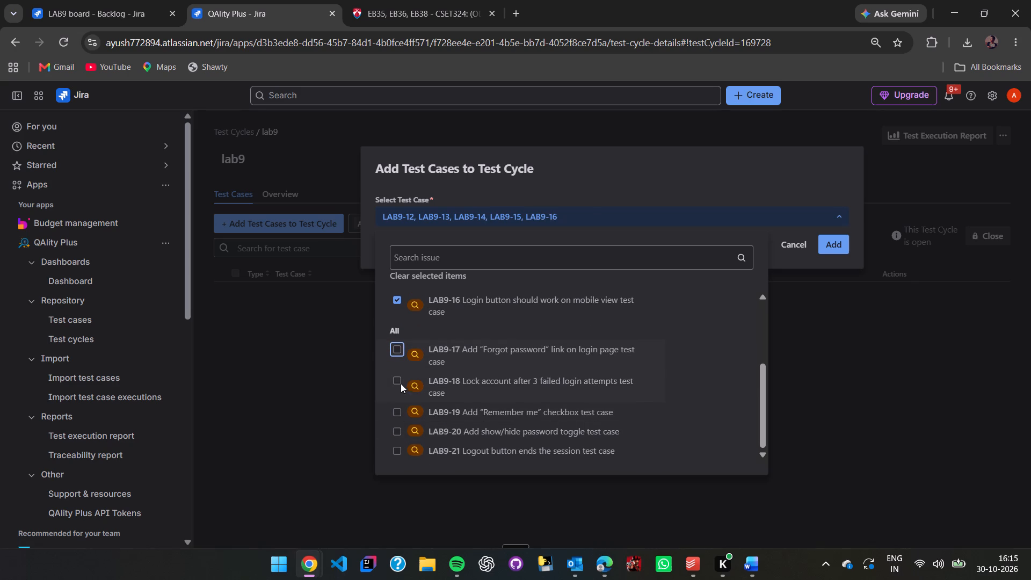
{"action": "left_click", "coordinate": [396, 379]}
{"action": "left_click", "coordinate": [396, 378]}
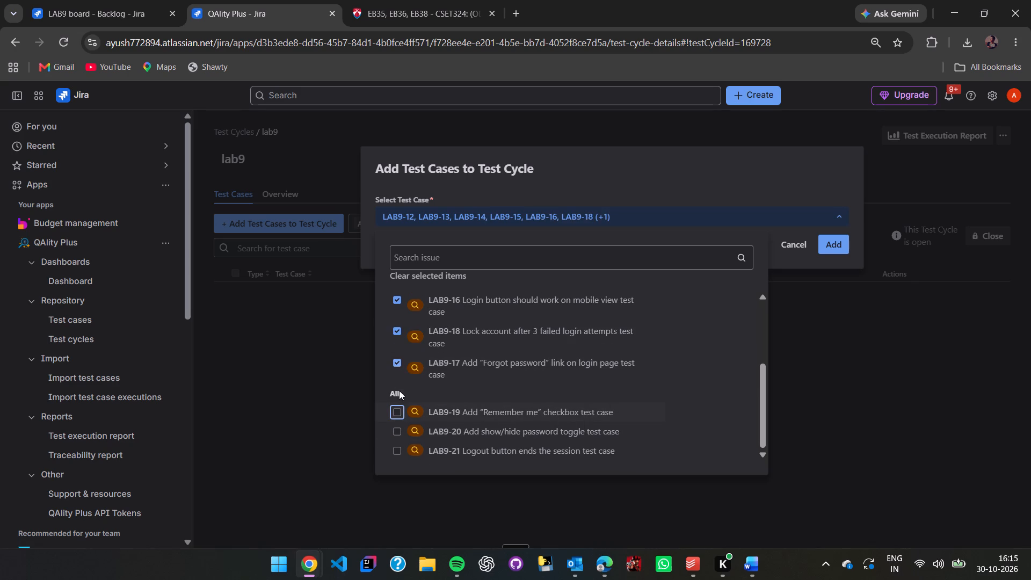
{"action": "left_click", "coordinate": [396, 410]}
{"action": "left_click", "coordinate": [398, 434]}
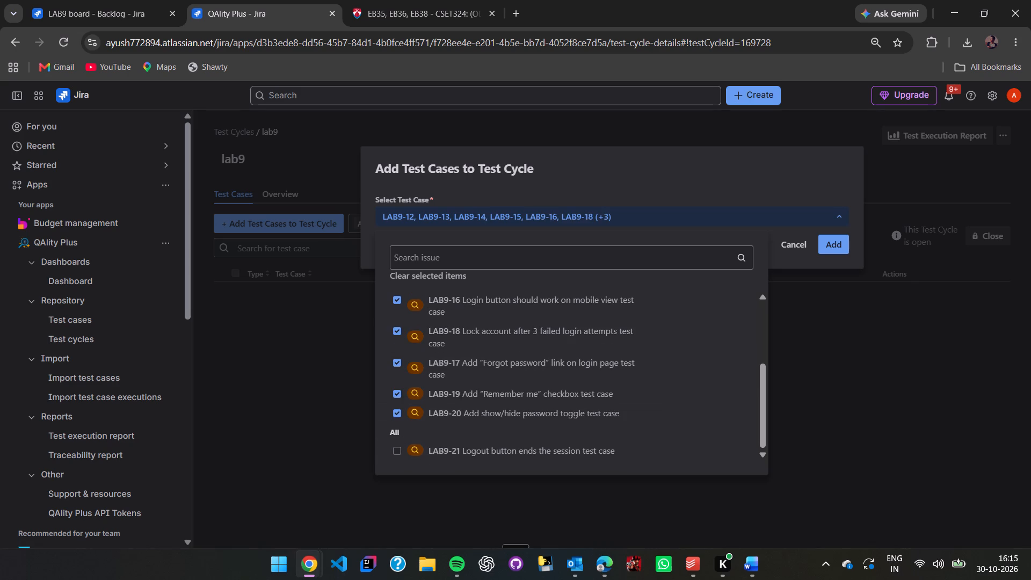
{"action": "left_click", "coordinate": [397, 449]}
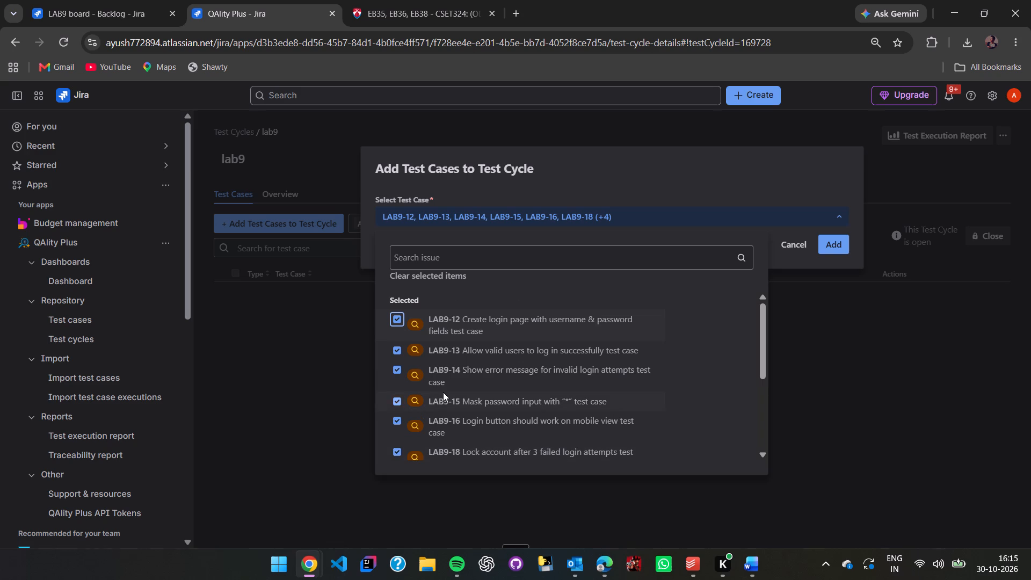
{"action": "scroll", "coordinate": [443, 392], "scroll_direction": "down", "scroll_amount": 3}
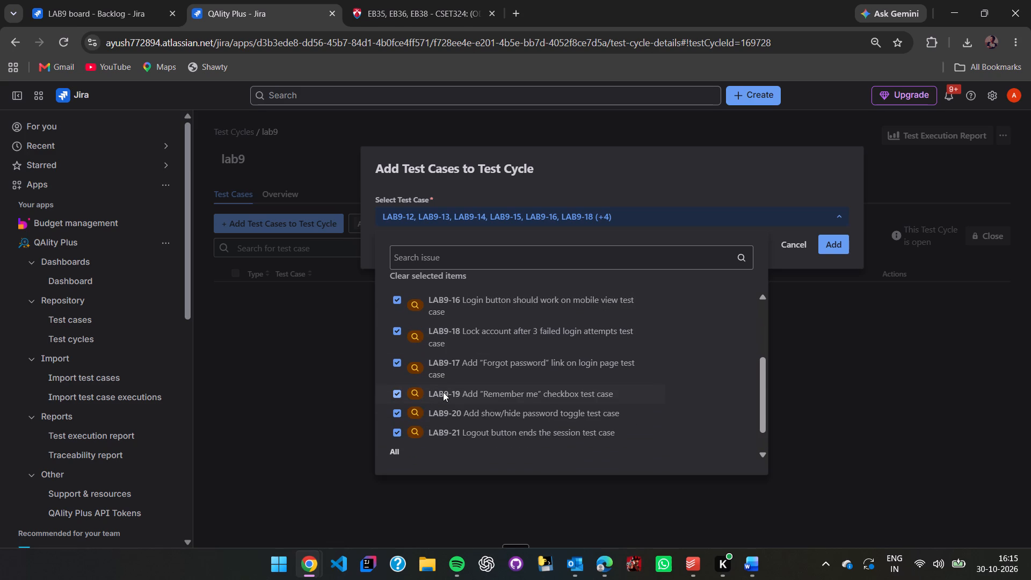
{"action": "scroll", "coordinate": [443, 392], "scroll_direction": "up", "scroll_amount": 1}
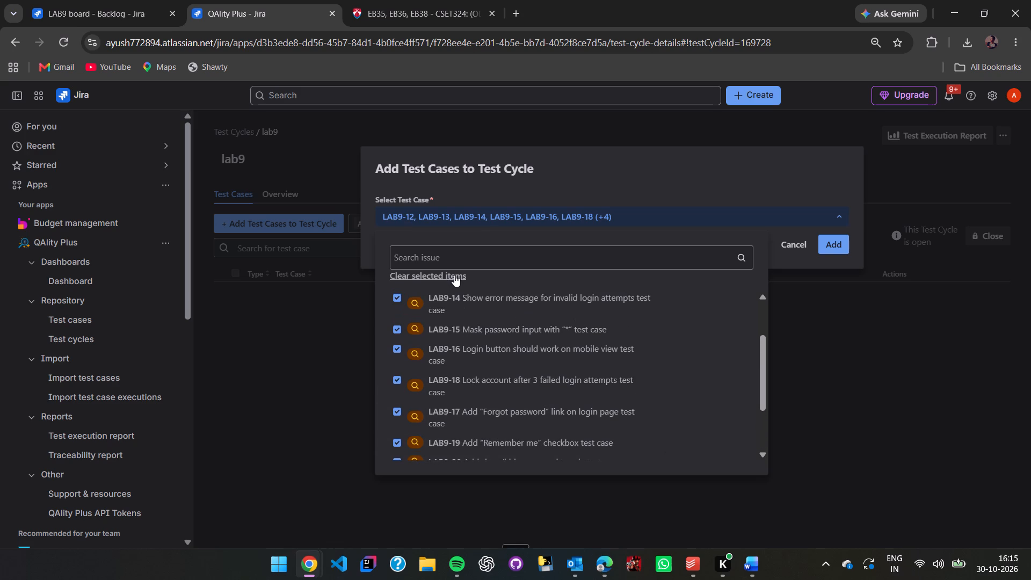
{"action": "left_click", "coordinate": [837, 252]}
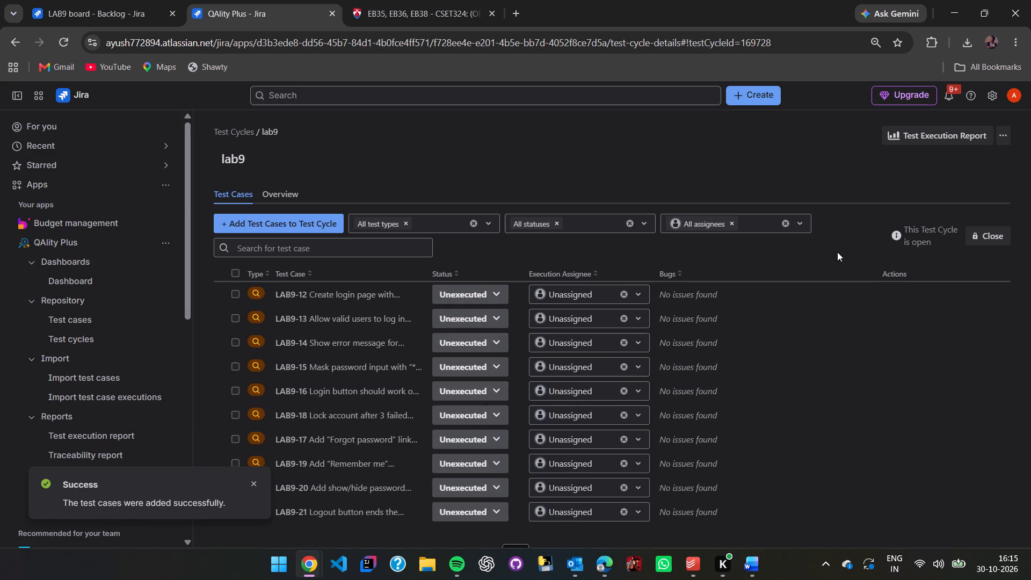
Dismiss the success notification, capture the lab9 test cycle's test case list, and paste it below the Add Test Cases dialog screenshot in Word.
{"action": "scroll", "coordinate": [524, 358], "scroll_direction": "down", "scroll_amount": 1}
{"action": "scroll", "coordinate": [524, 358], "scroll_direction": "up", "scroll_amount": 1}
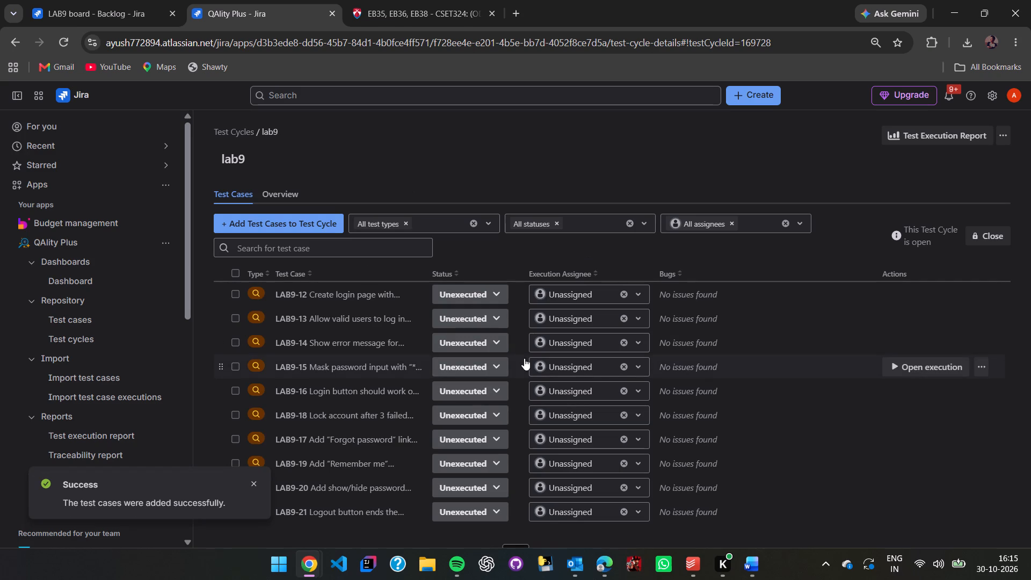
{"action": "left_click", "coordinate": [255, 481]}
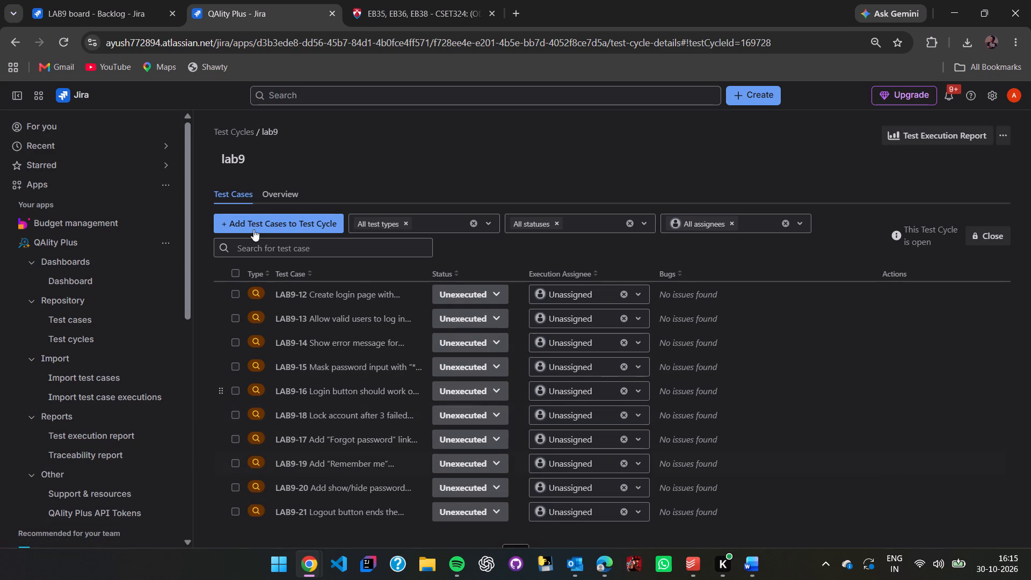
{"action": "key", "text": "Print"}
{"action": "left_click_drag", "start_coordinate": [198, 114], "coordinate": [649, 566]}
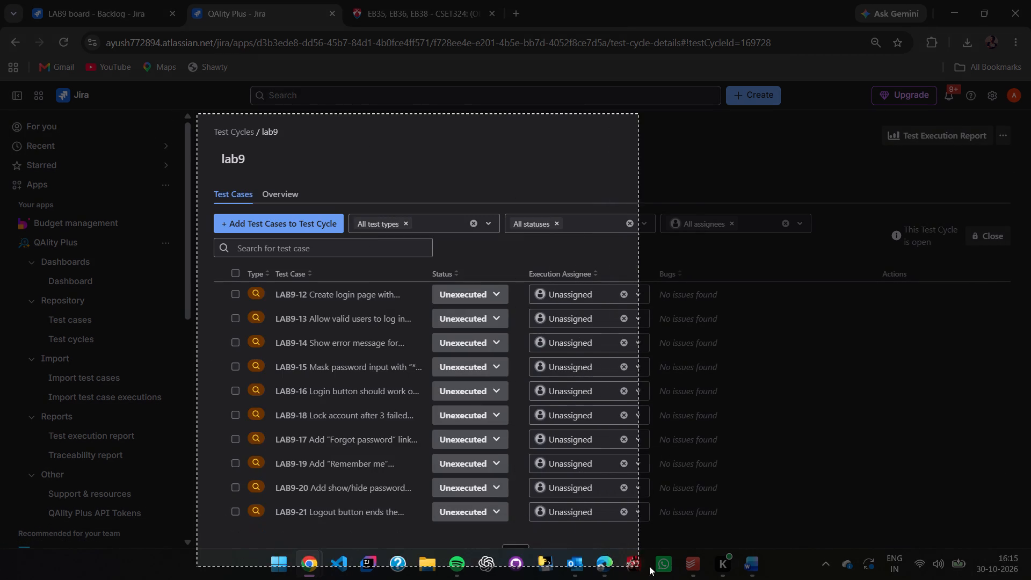
{"action": "left_click_drag", "start_coordinate": [649, 566], "coordinate": [829, 546]}
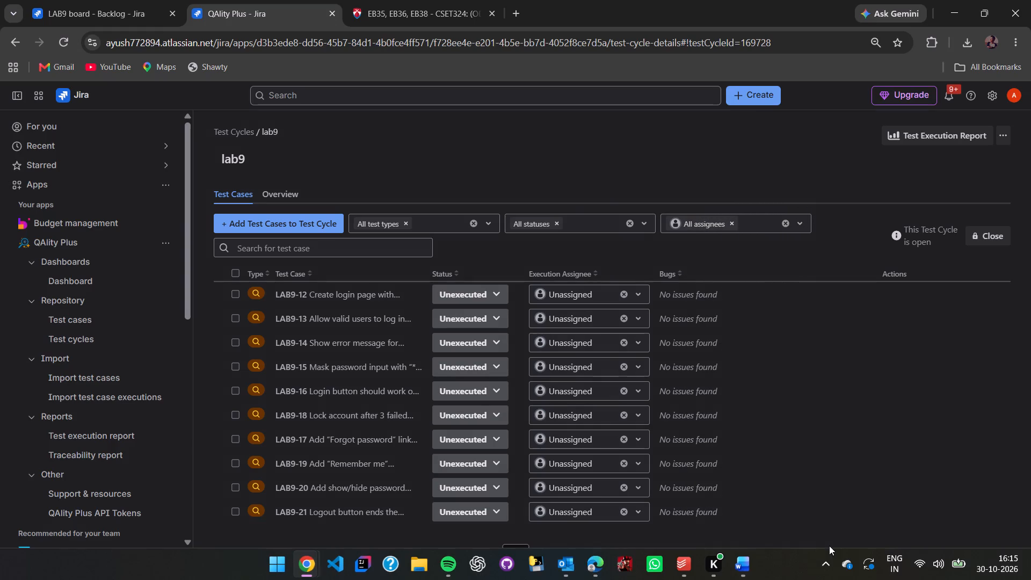
{"action": "left_click", "coordinate": [776, 508]}
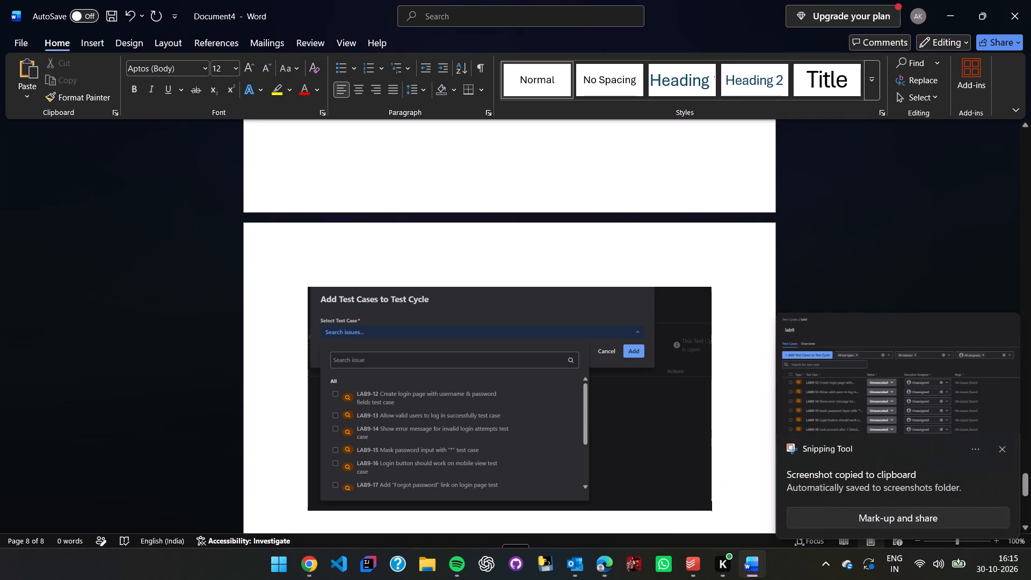
{"action": "key", "text": "Return"}
{"action": "key", "text": "ctrl+v"}
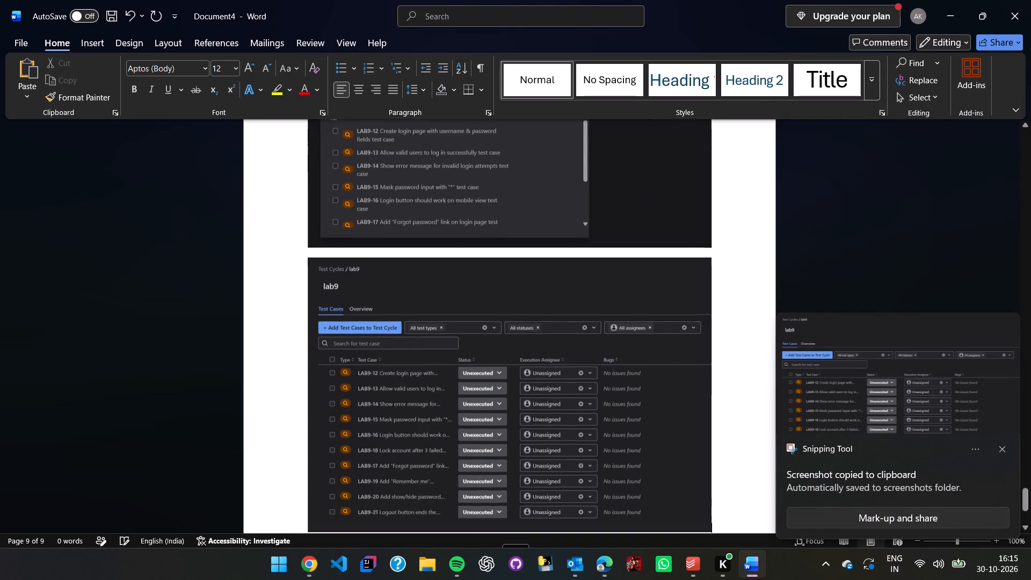
Return to the lab9 test cycle in Jira and dismiss the screenshot notification.
{"action": "left_click", "coordinate": [942, 1]}
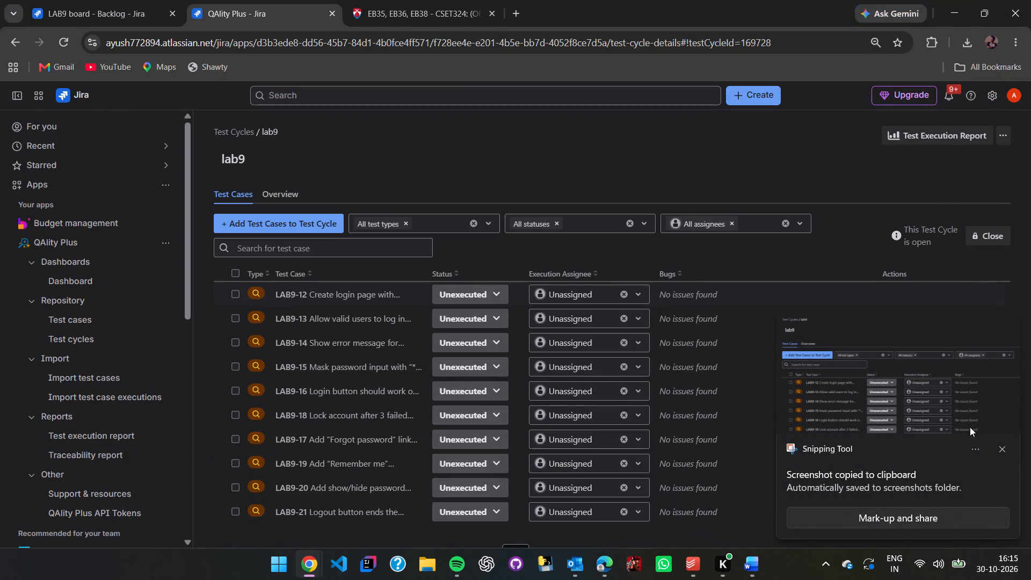
{"action": "left_click", "coordinate": [1001, 446]}
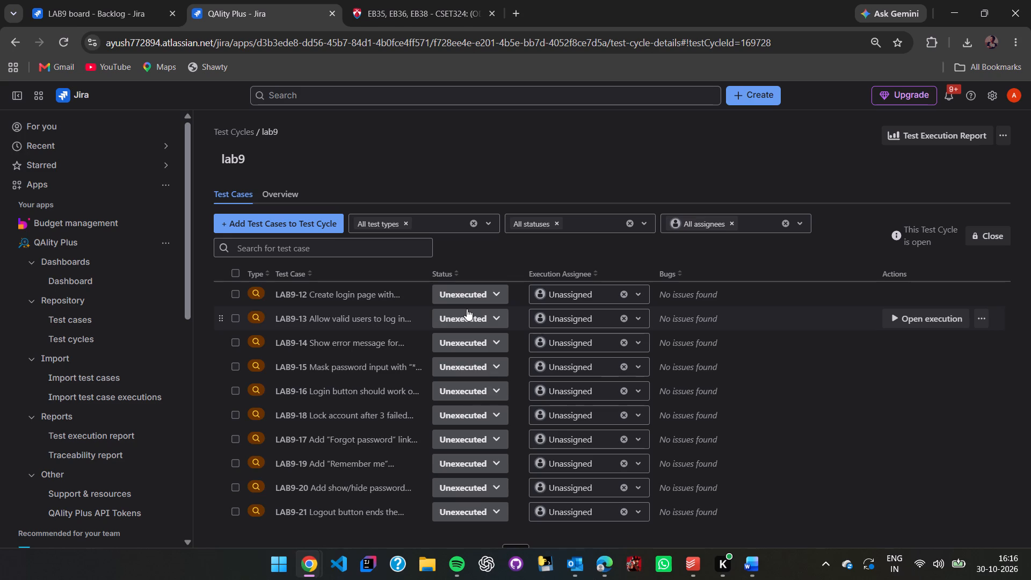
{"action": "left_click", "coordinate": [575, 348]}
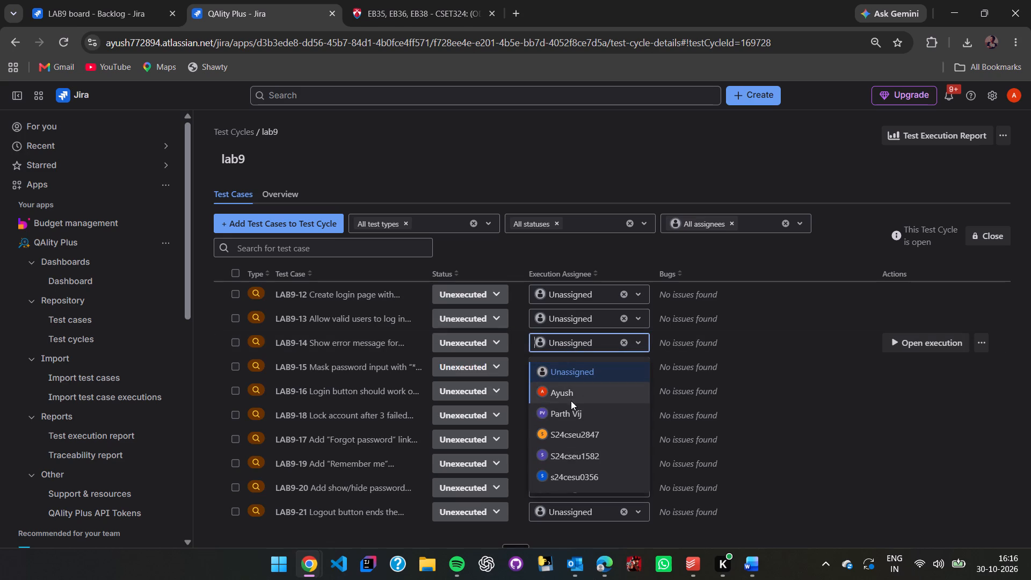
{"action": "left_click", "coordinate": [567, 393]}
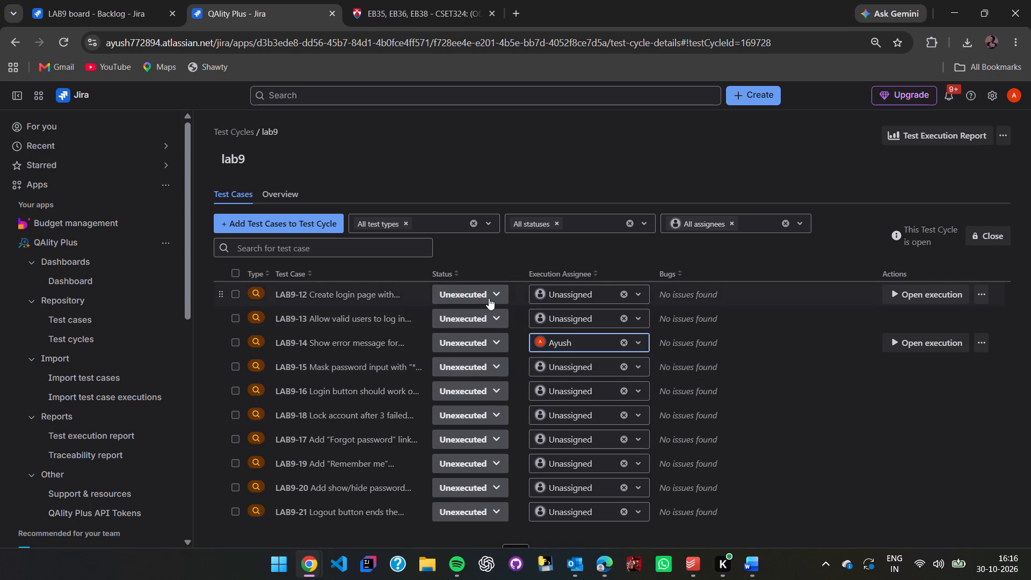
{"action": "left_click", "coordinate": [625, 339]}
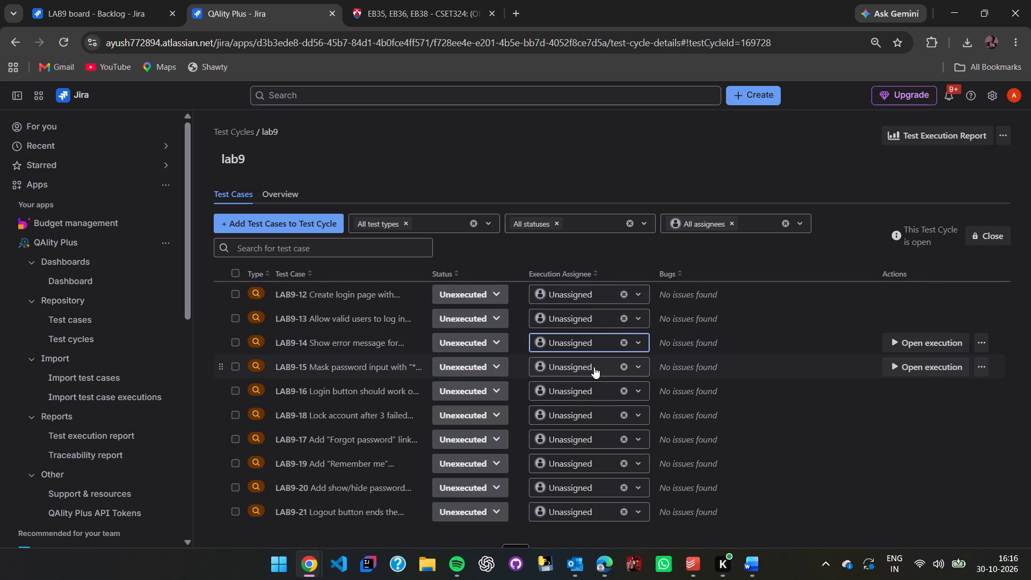
Assign the execution of LAB9-15, the mask password input test case, to Ayush.
{"action": "left_click", "coordinate": [609, 363]}
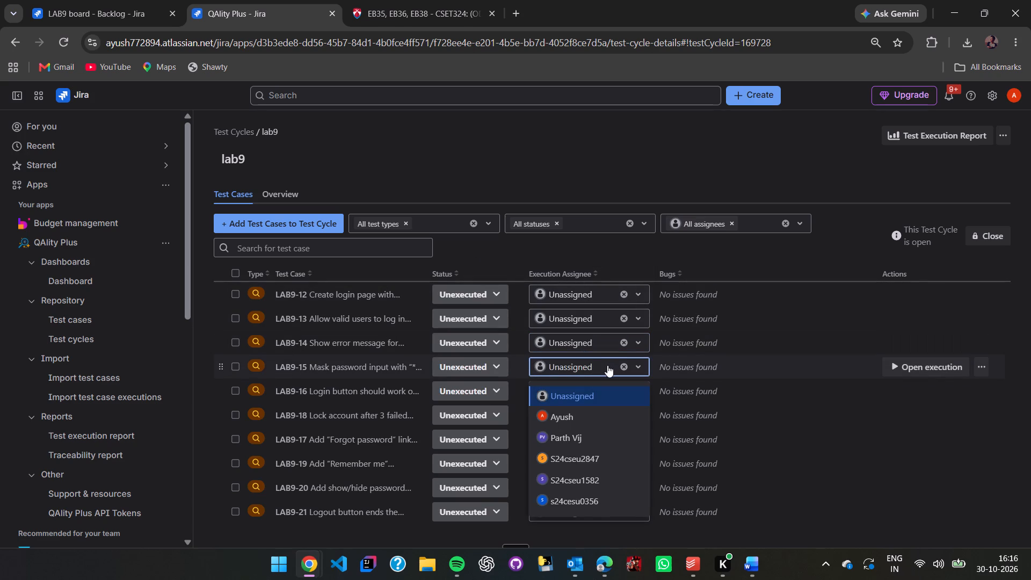
{"action": "left_click", "coordinate": [590, 417]}
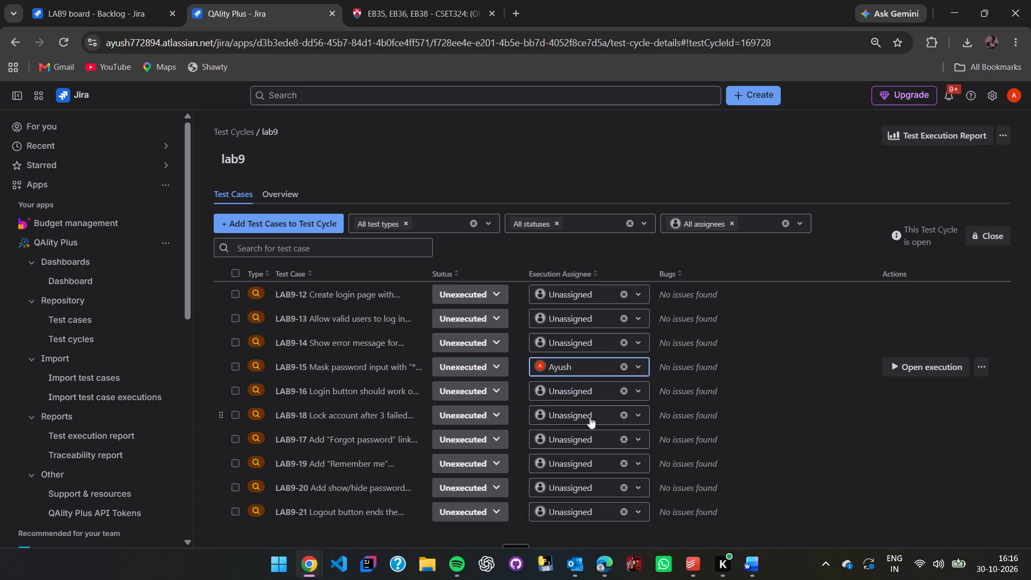
Set the execution status of LAB9-15, LAB9-16 and LAB9-17 to Failed in the lab9 test cycle.
{"action": "left_click", "coordinate": [457, 371]}
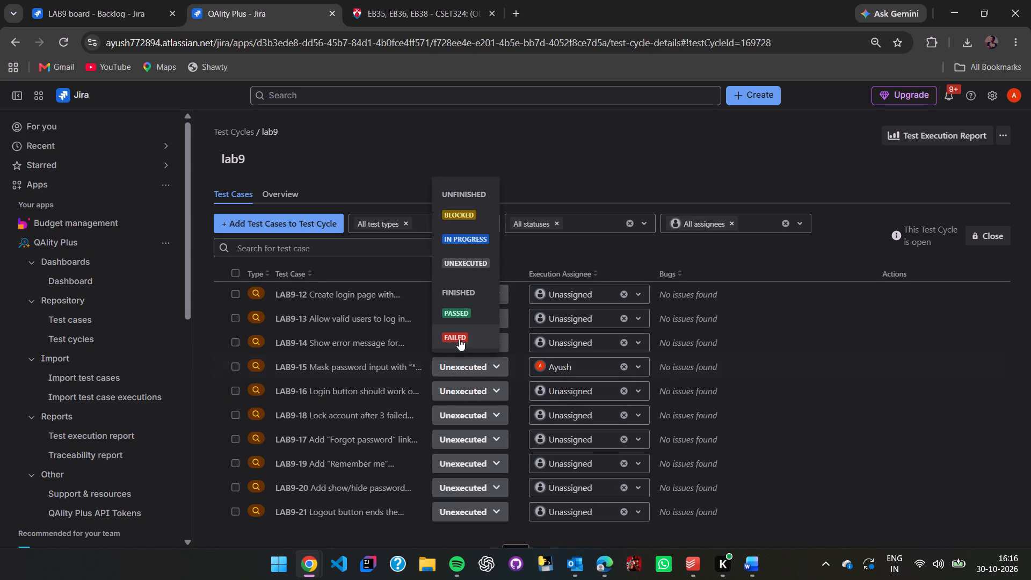
{"action": "left_click", "coordinate": [459, 333]}
{"action": "left_click", "coordinate": [468, 388]}
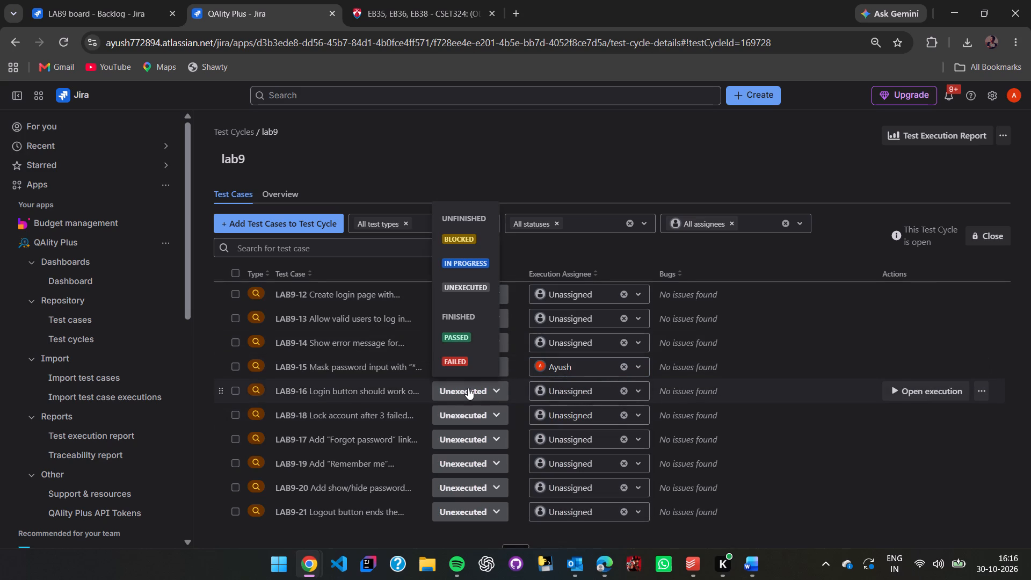
{"action": "left_click", "coordinate": [459, 366]}
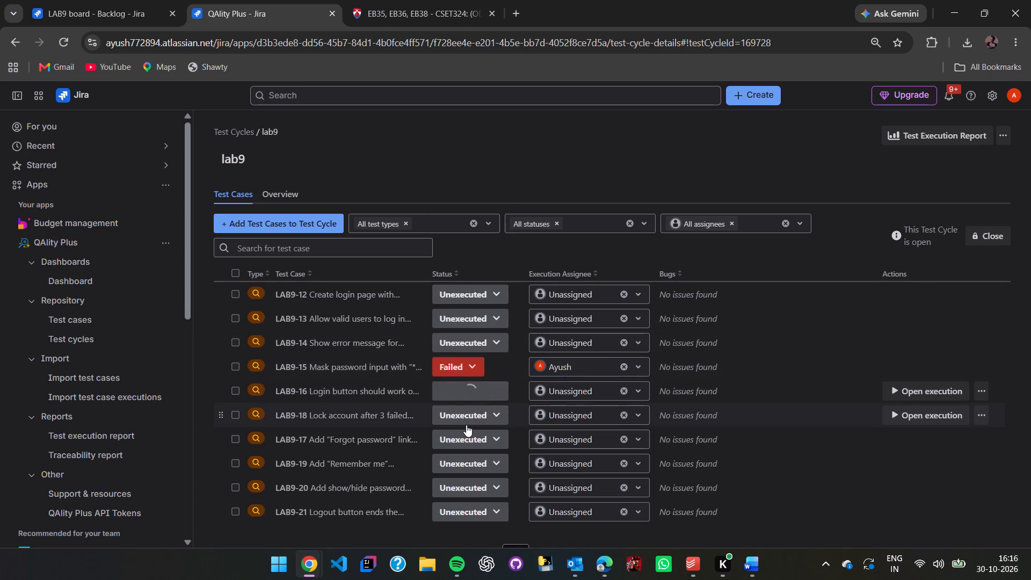
{"action": "left_click", "coordinate": [463, 421]}
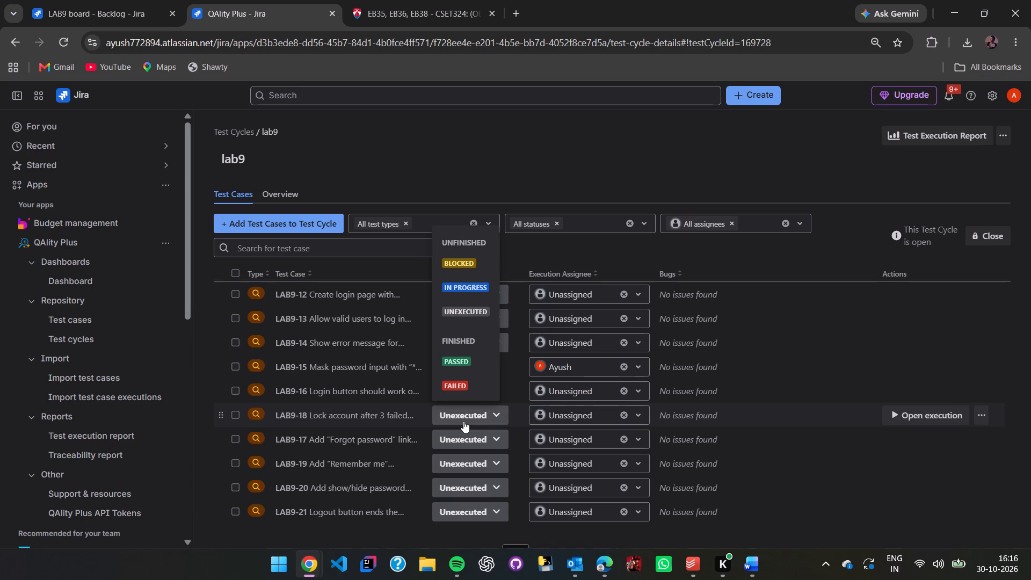
{"action": "left_click", "coordinate": [461, 445]}
{"action": "left_click", "coordinate": [459, 412]}
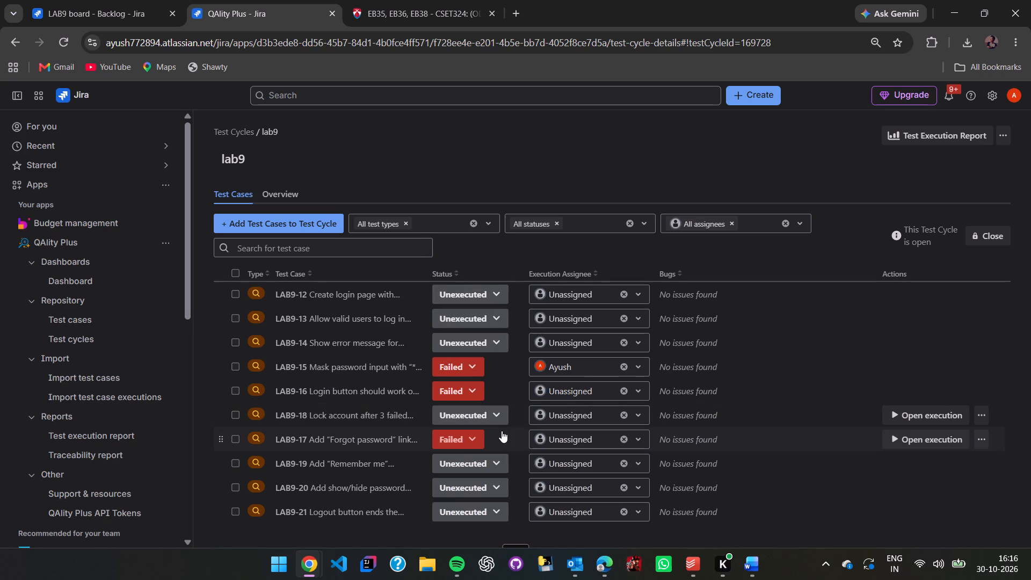
Set the execution status of LAB9-12, LAB9-13, LAB9-14, LAB9-18, LAB9-19, LAB9-20 and LAB9-21 to Passed.
{"action": "left_click", "coordinate": [466, 296]}
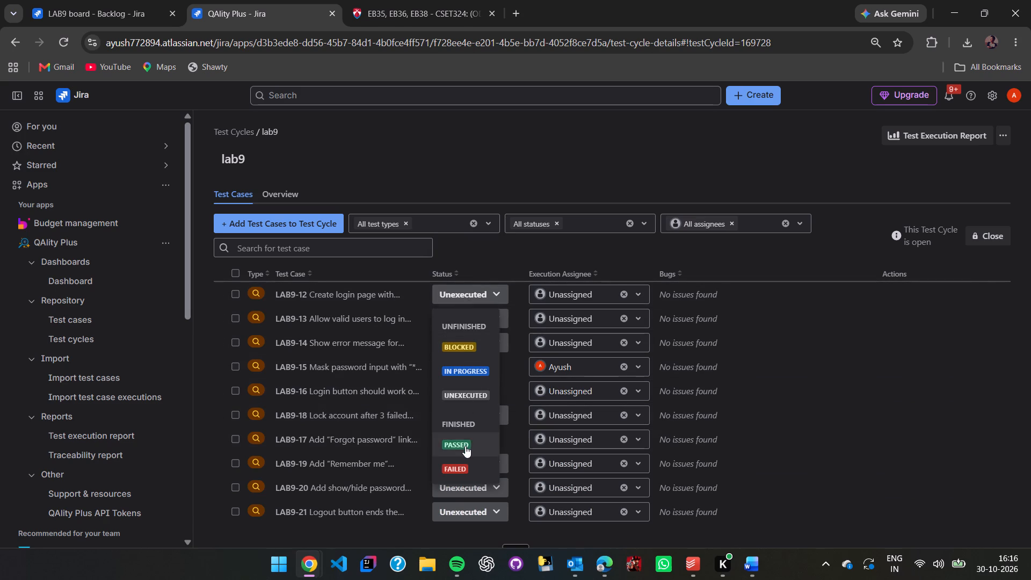
{"action": "left_click", "coordinate": [465, 446]}
{"action": "left_click", "coordinate": [474, 321]}
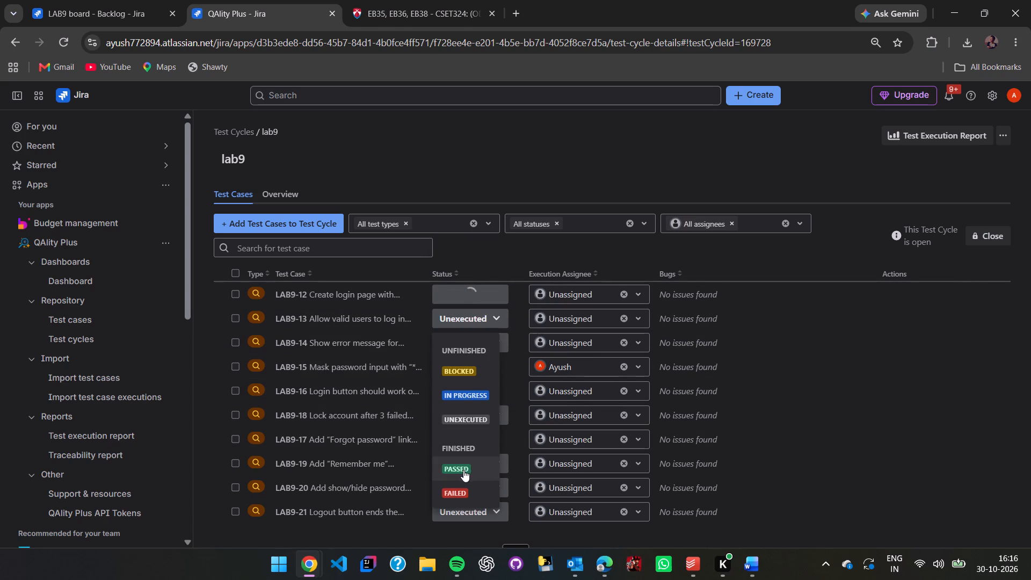
{"action": "left_click", "coordinate": [463, 470]}
{"action": "left_click", "coordinate": [489, 340]}
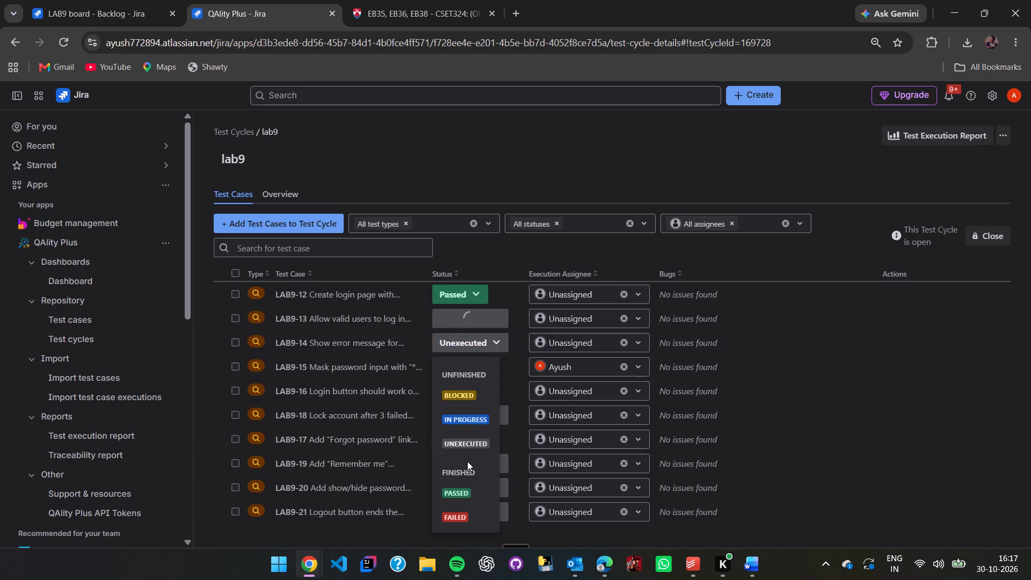
{"action": "left_click", "coordinate": [462, 489]}
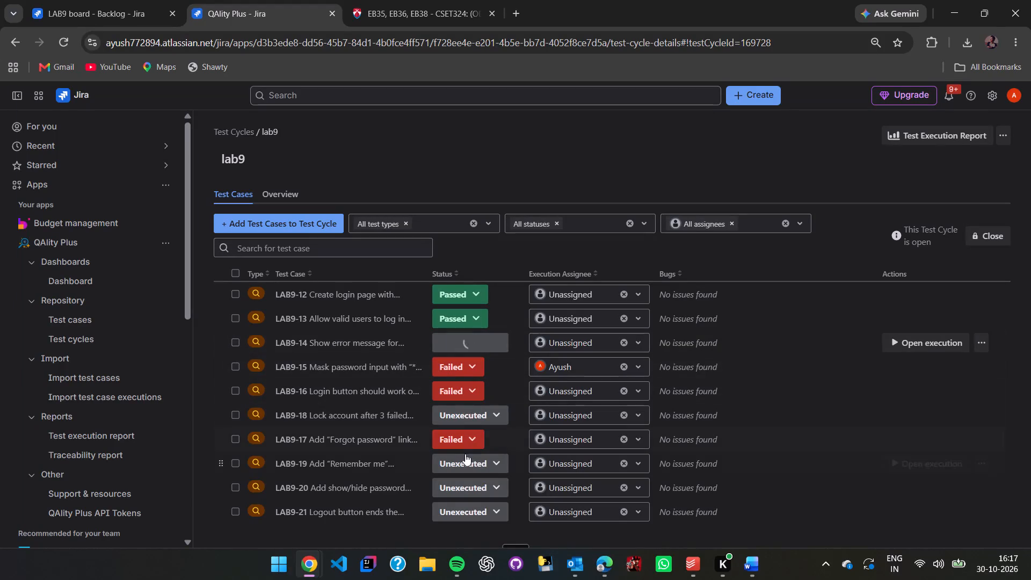
{"action": "left_click", "coordinate": [482, 415]}
{"action": "left_click", "coordinate": [457, 361]}
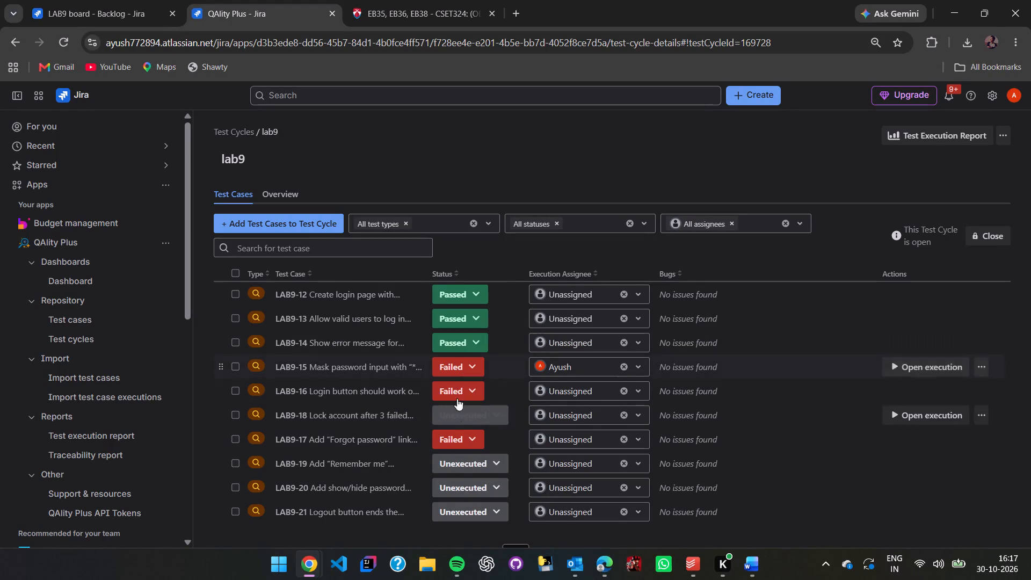
{"action": "left_click", "coordinate": [479, 460]}
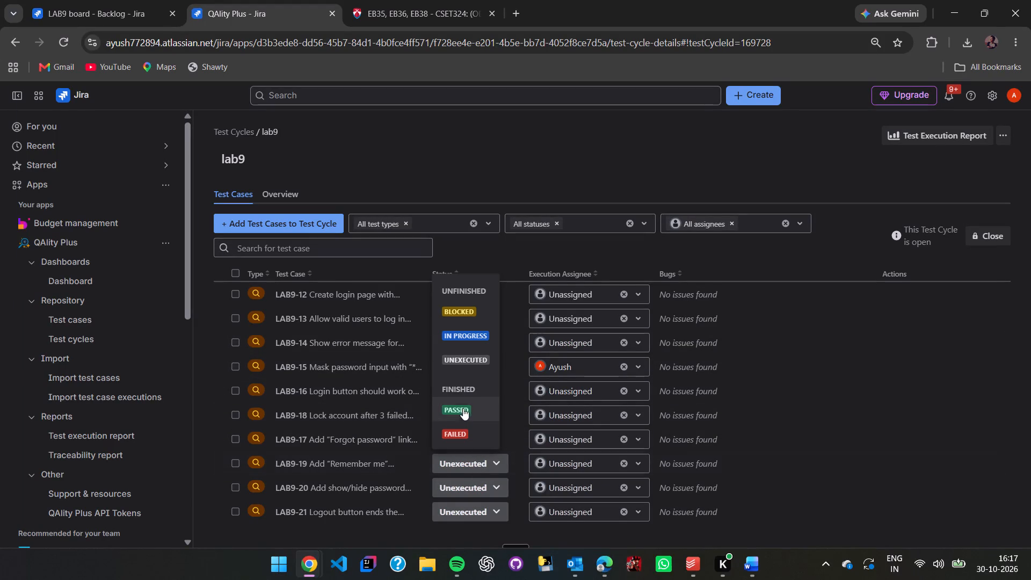
{"action": "left_click", "coordinate": [461, 405]}
{"action": "left_click", "coordinate": [475, 484]}
{"action": "left_click", "coordinate": [481, 428]}
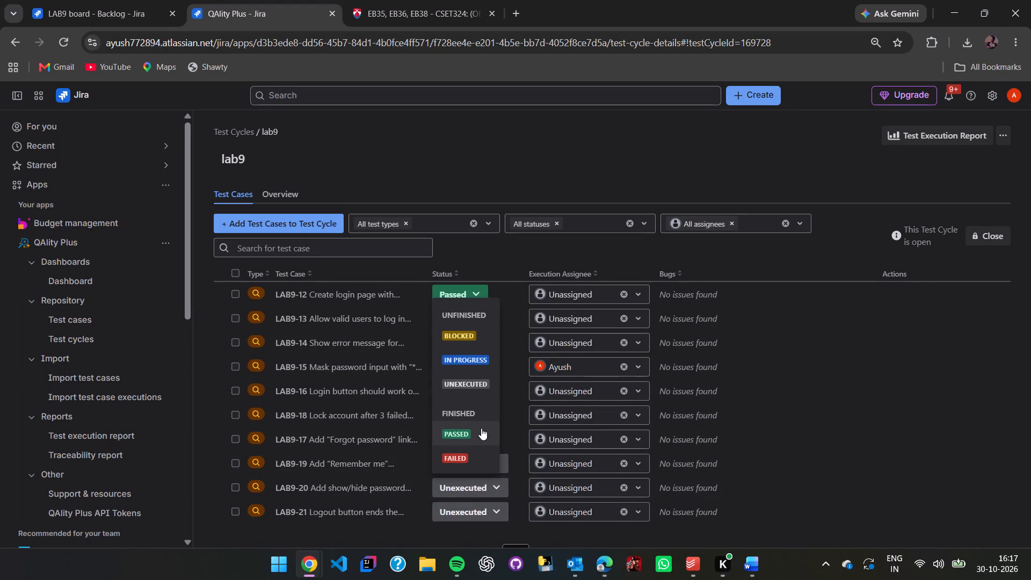
{"action": "left_click", "coordinate": [487, 507]}
{"action": "left_click", "coordinate": [474, 452]}
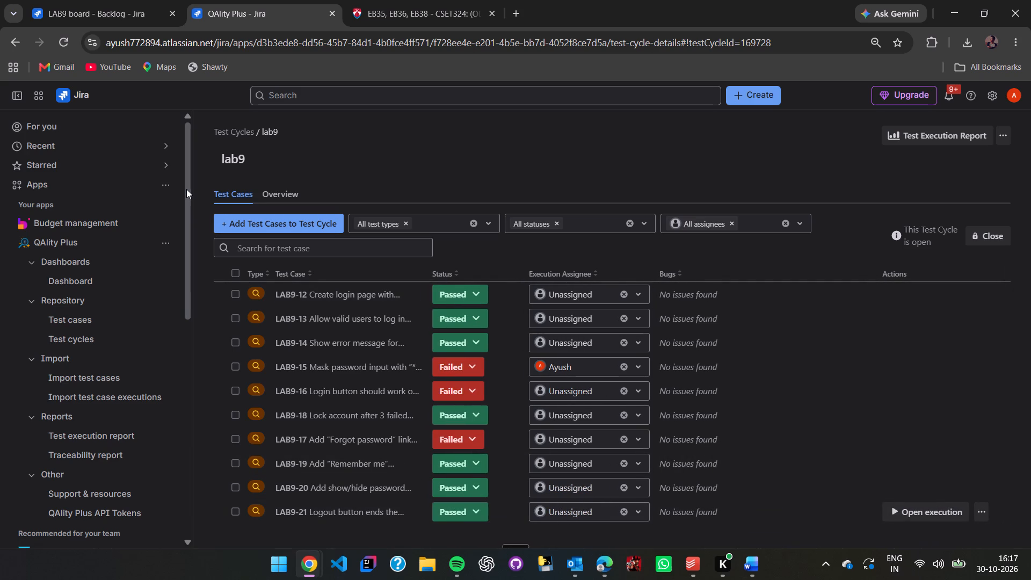
Capture the lab9 test case list with its execution statuses and paste it below the unexecuted test case list screenshot in Word.
{"action": "key", "text": "Print"}
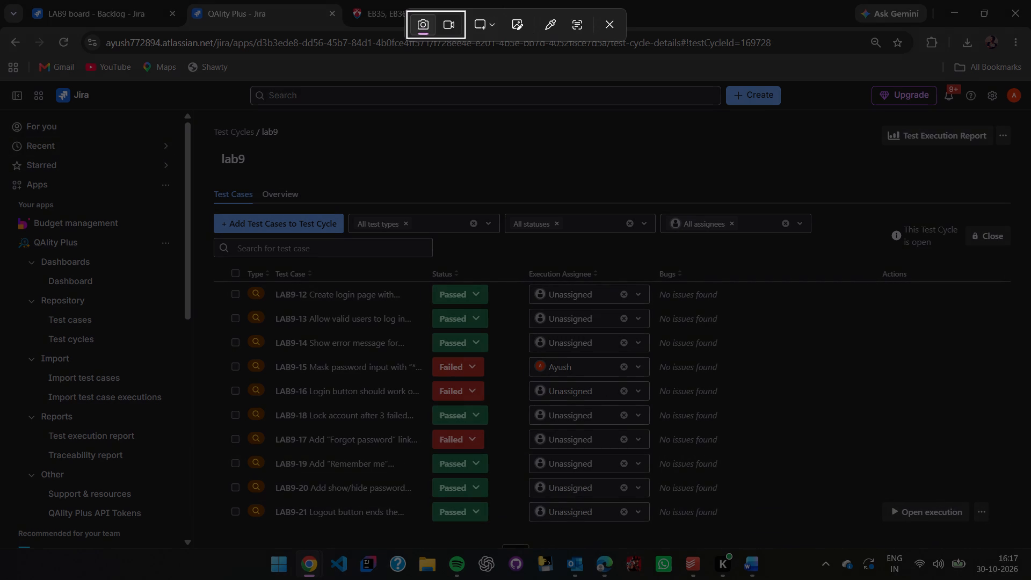
{"action": "left_click_drag", "start_coordinate": [201, 172], "coordinate": [779, 509]}
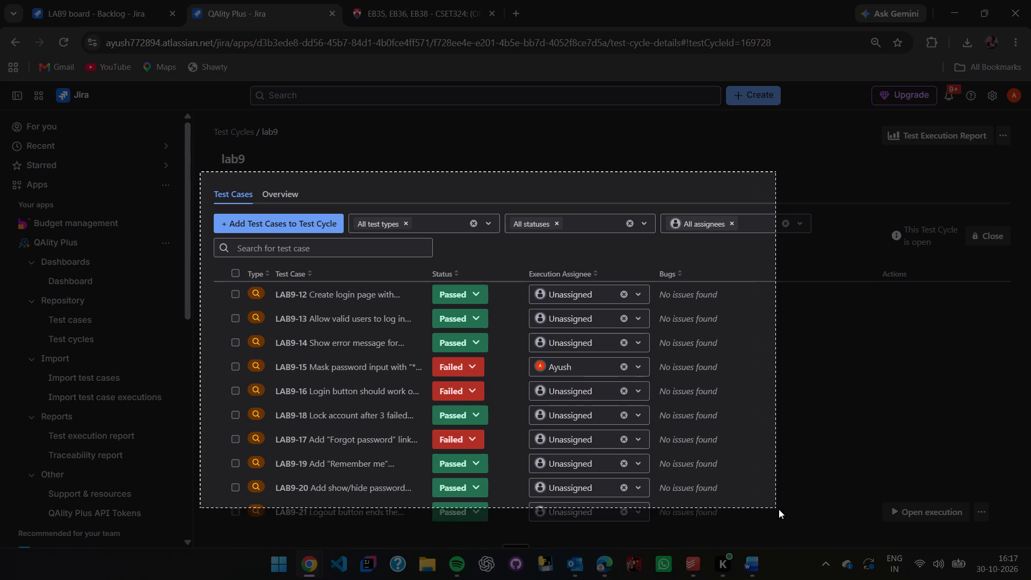
{"action": "left_click_drag", "start_coordinate": [779, 509], "coordinate": [840, 533]}
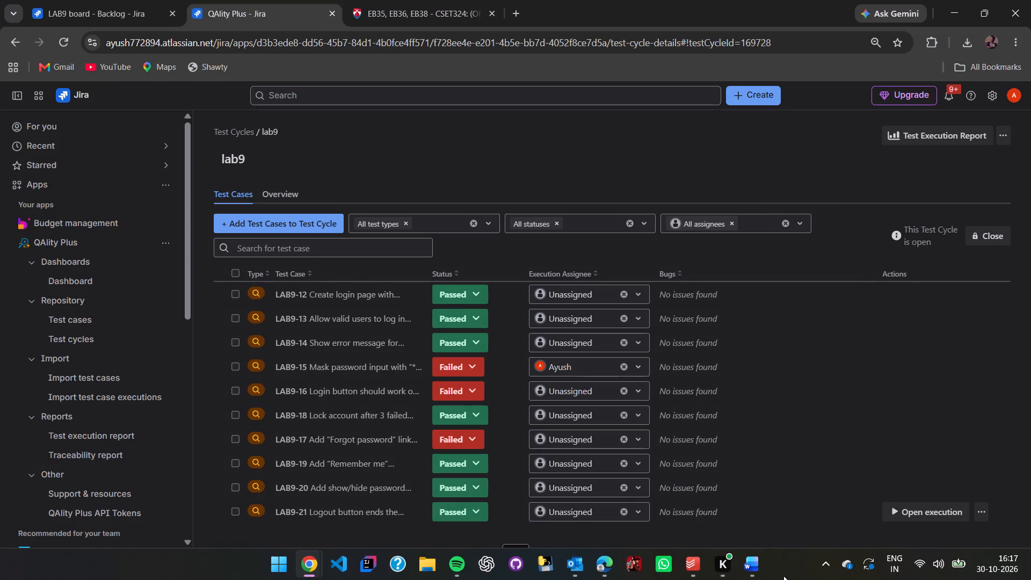
{"action": "left_click", "coordinate": [783, 519]}
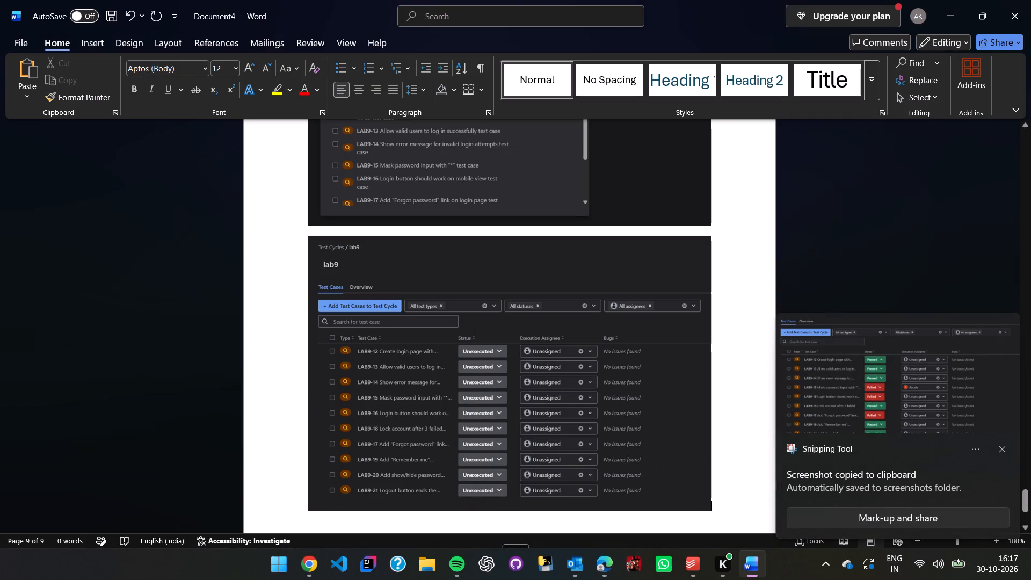
{"action": "key", "text": "Return"}
{"action": "key", "text": "ctrl+v"}
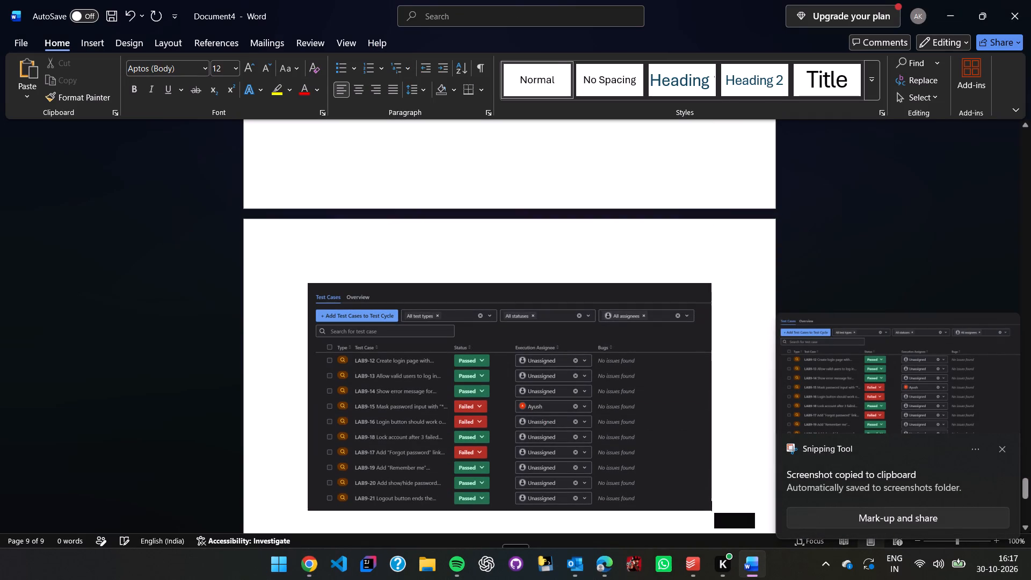
Return to Jira and change the status of LAB9-18 to Failed, and of LAB9-16 and LAB9-17 to Passed.
{"action": "left_click", "coordinate": [953, 3]}
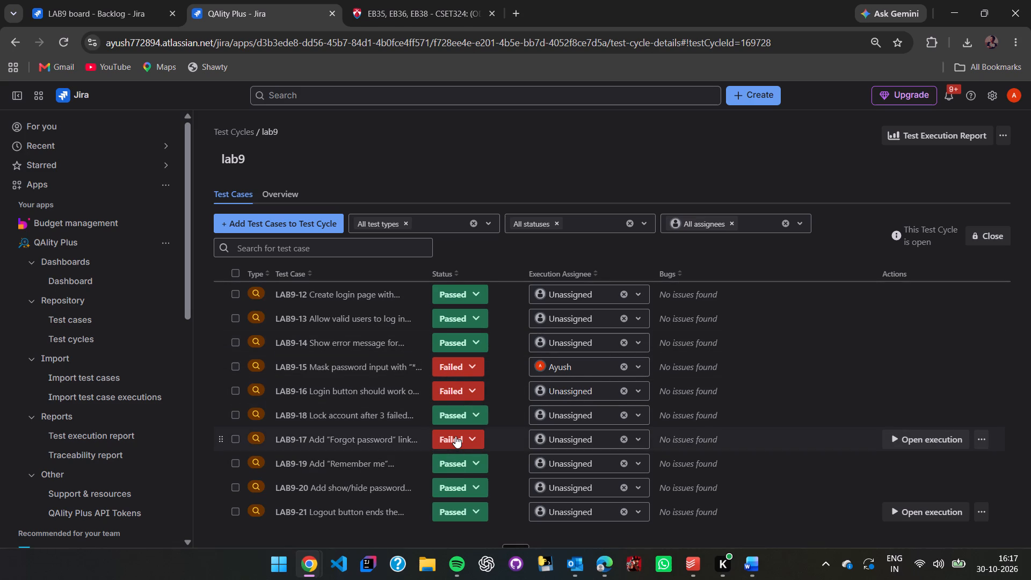
{"action": "left_click", "coordinate": [457, 415]}
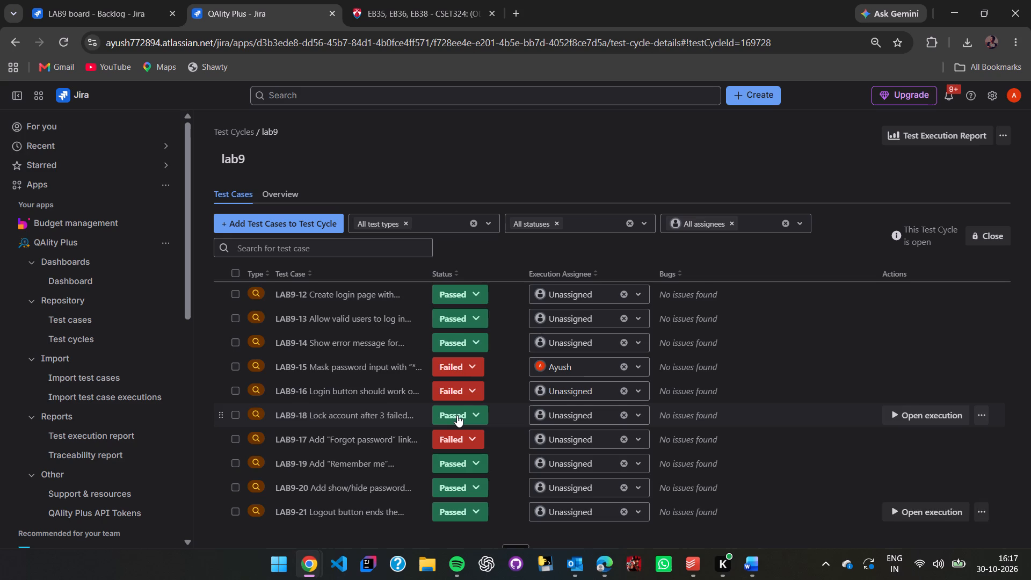
{"action": "left_click", "coordinate": [460, 384]}
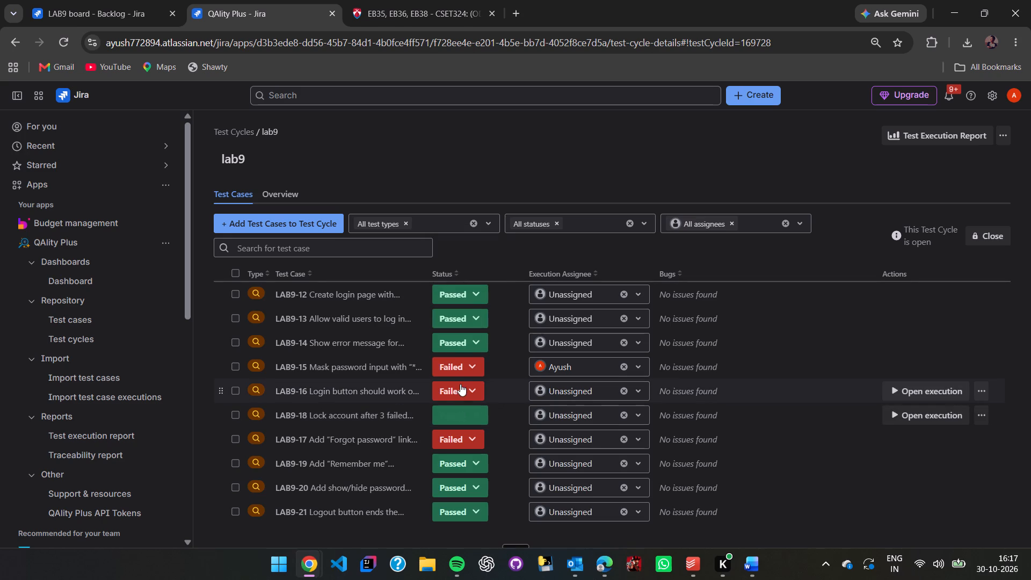
{"action": "left_click", "coordinate": [462, 388]}
{"action": "left_click", "coordinate": [461, 337]}
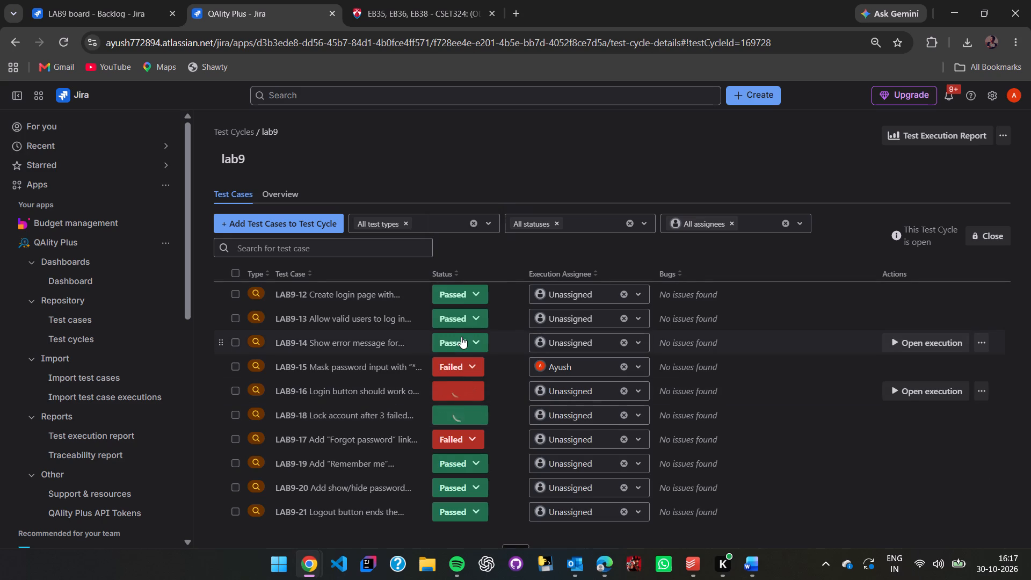
{"action": "left_click", "coordinate": [451, 437]}
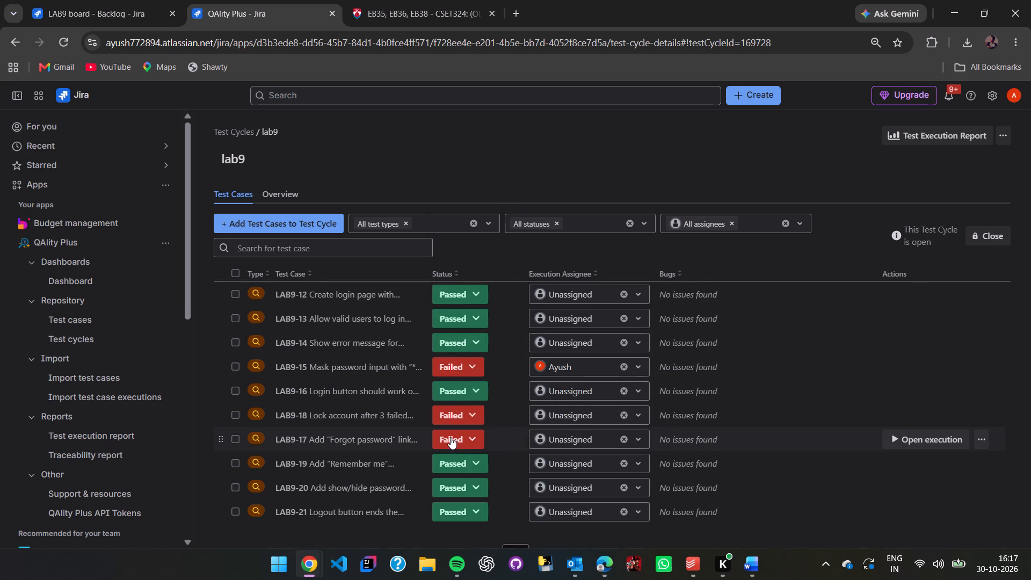
{"action": "left_click", "coordinate": [464, 381]}
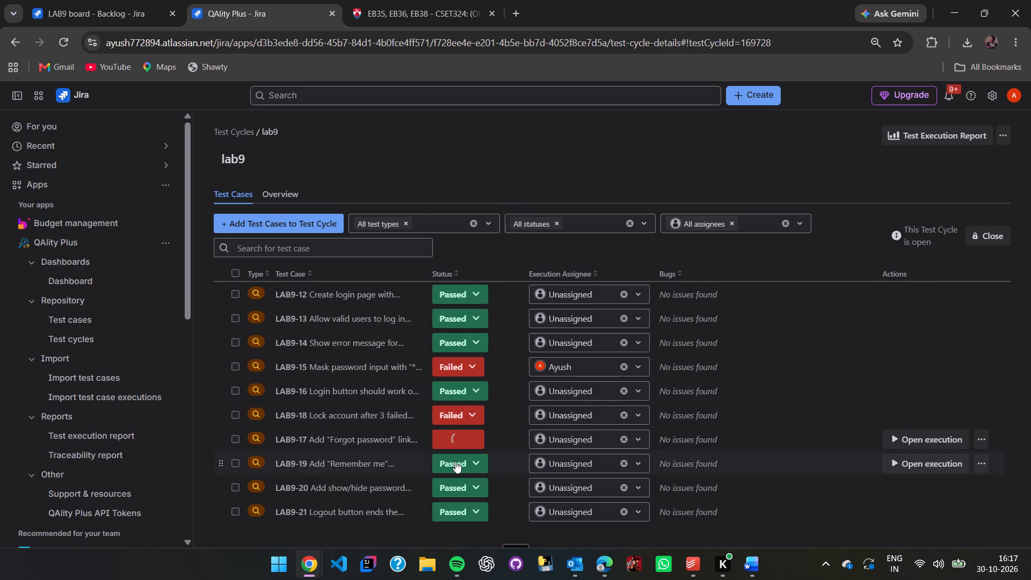
Set the execution status of LAB9-16 to Failed.
{"action": "left_click", "coordinate": [468, 388]}
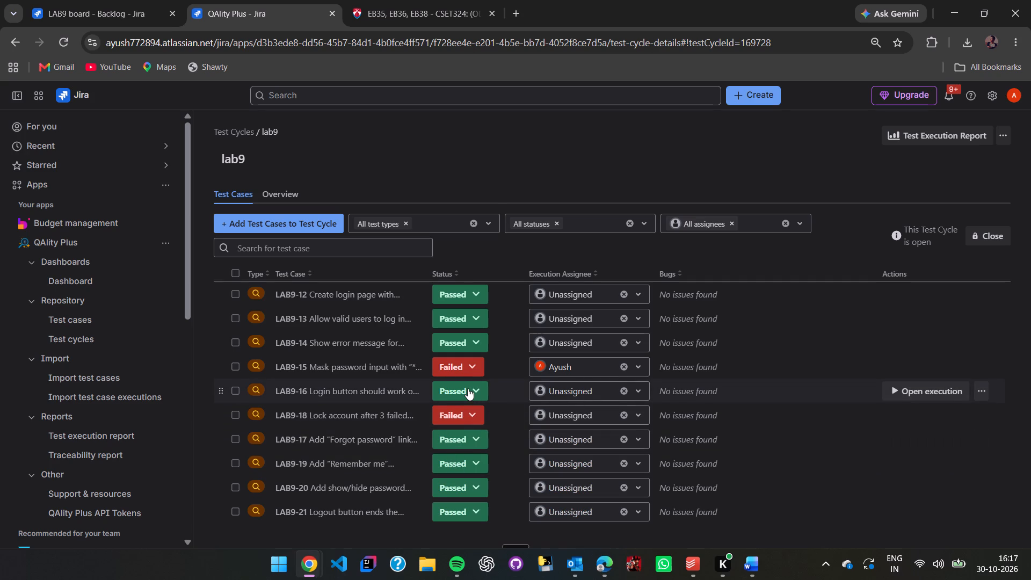
{"action": "left_click", "coordinate": [463, 353]}
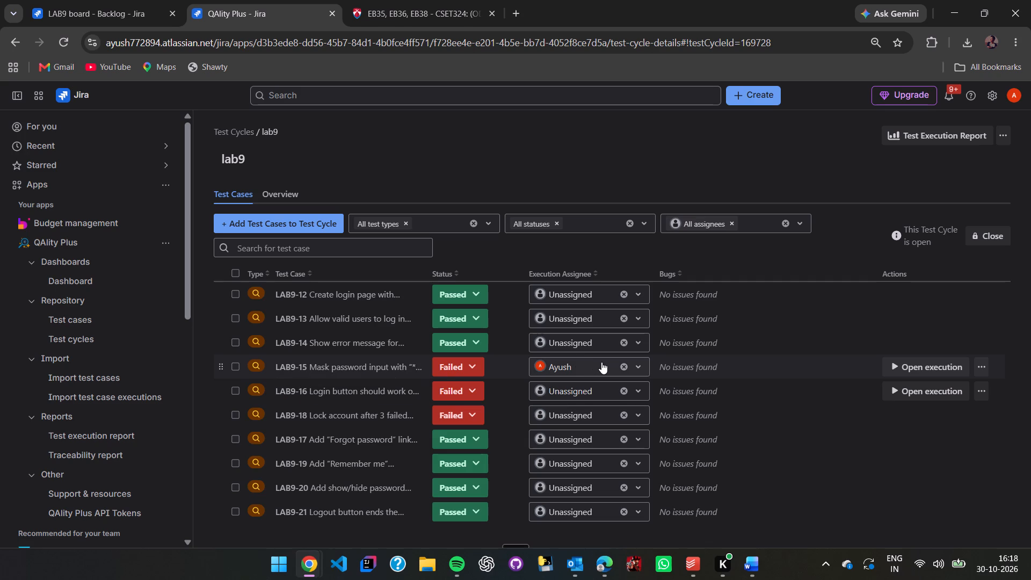
Open the LAB9-15 test case execution and capture a screenshot of its full details area, including the test step and execution results.
{"action": "left_click", "coordinate": [927, 366]}
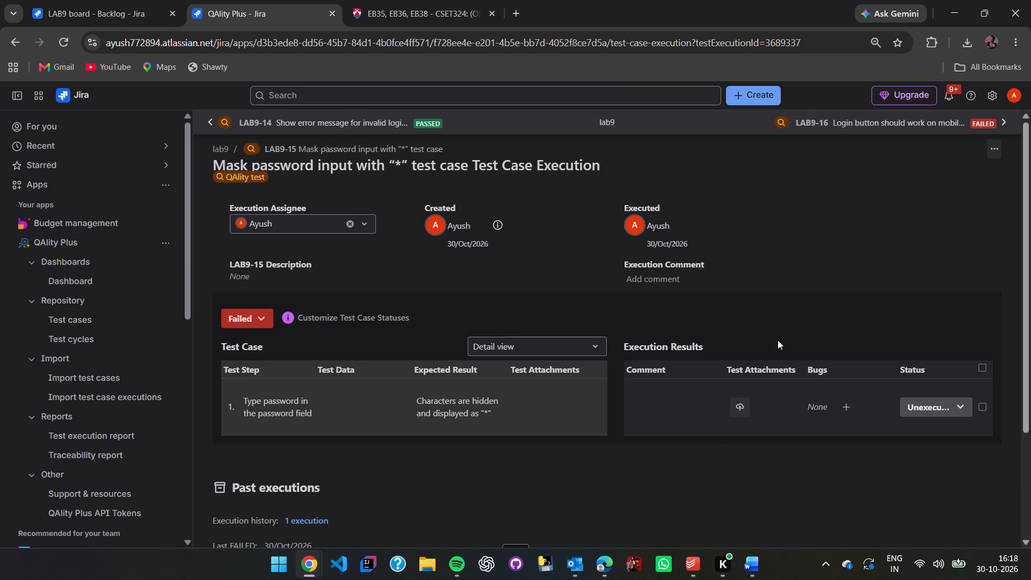
{"action": "scroll", "coordinate": [728, 472], "scroll_direction": "down", "scroll_amount": 2}
{"action": "scroll", "coordinate": [728, 472], "scroll_direction": "up", "scroll_amount": 2}
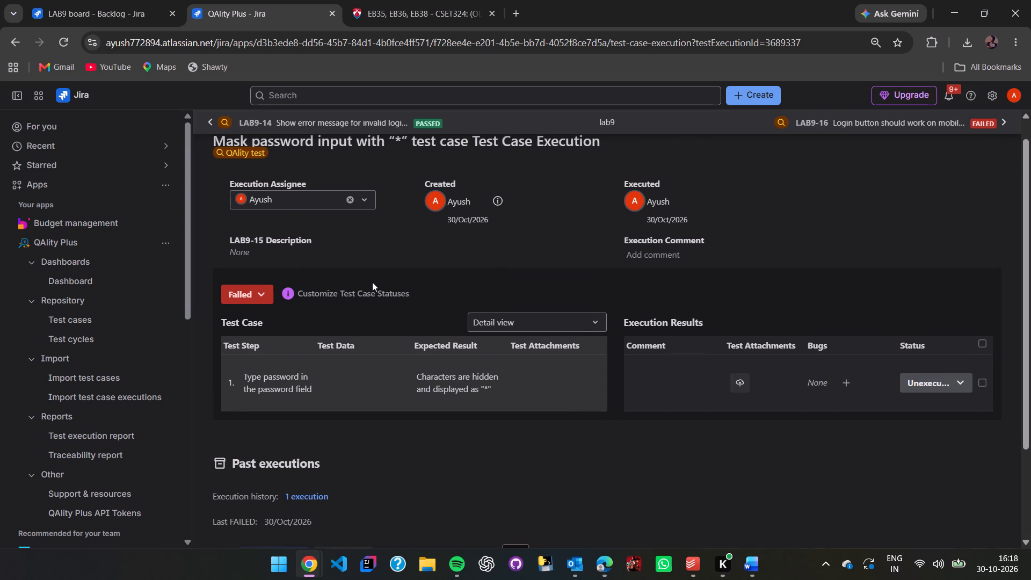
{"action": "scroll", "coordinate": [372, 282], "scroll_direction": "up", "scroll_amount": 1}
{"action": "key", "text": "Print"}
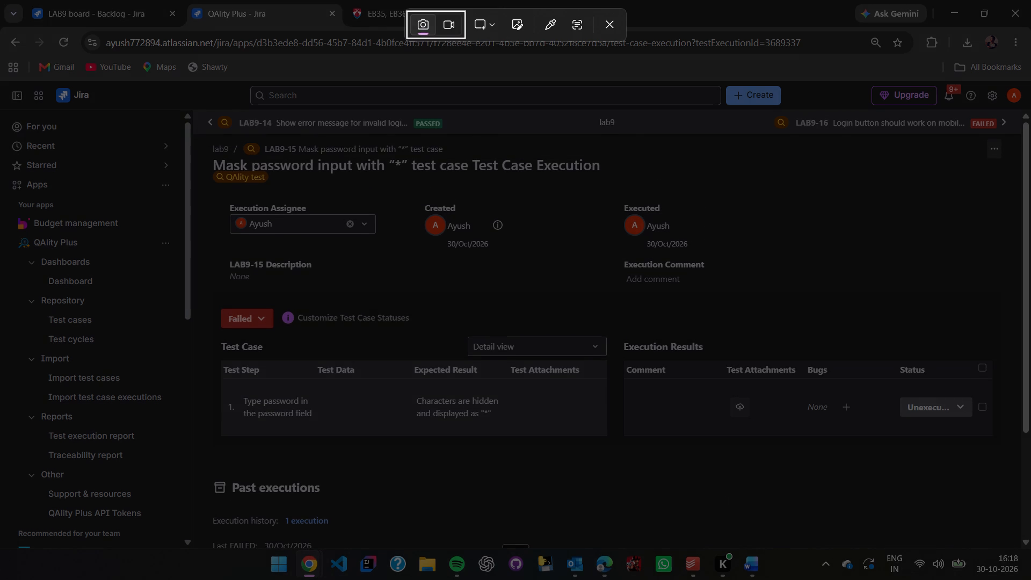
{"action": "left_click_drag", "start_coordinate": [199, 108], "coordinate": [824, 564]}
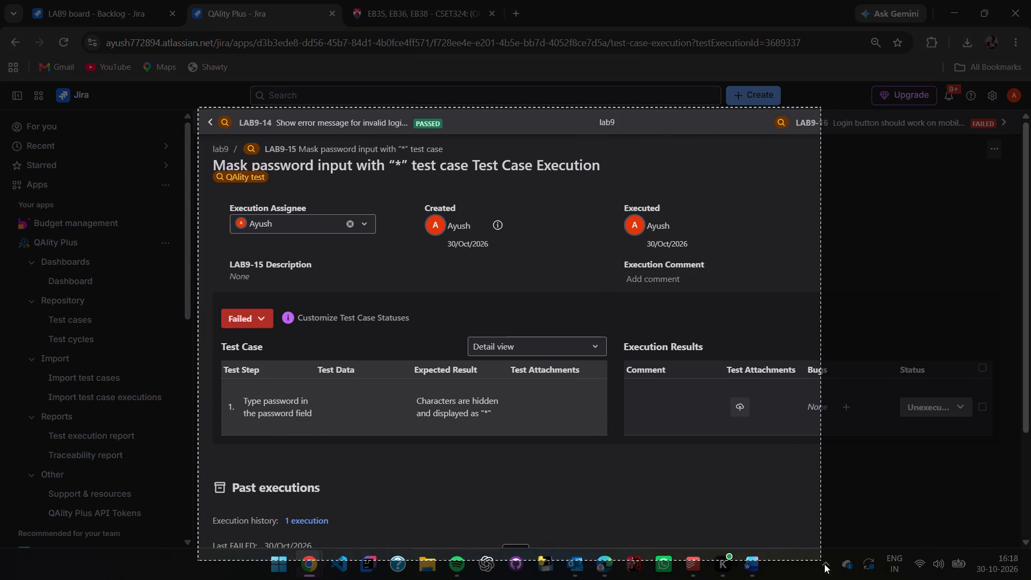
{"action": "left_click_drag", "start_coordinate": [824, 564], "coordinate": [1008, 527]}
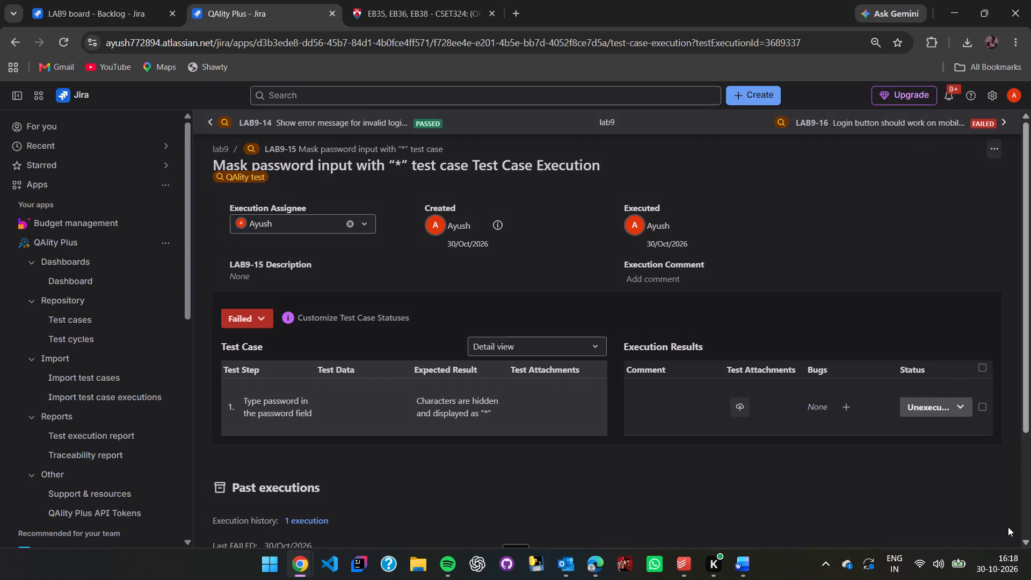
Switch to Word and paste the captured LAB9-15 test case execution page below the execution statuses screenshot.
{"action": "left_click", "coordinate": [781, 513]}
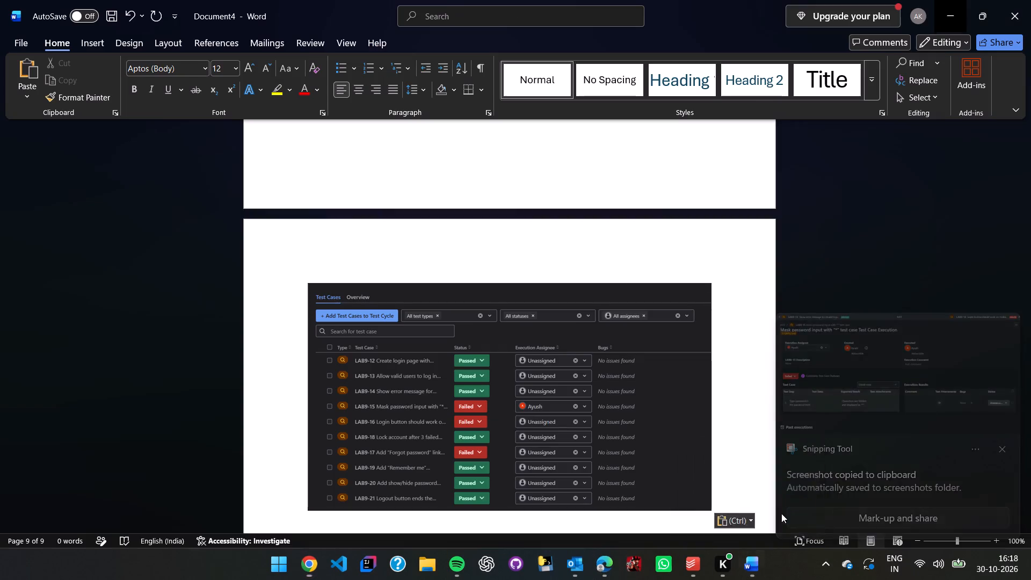
{"action": "key", "text": "Return"}
{"action": "key", "text": "ctrl+v"}
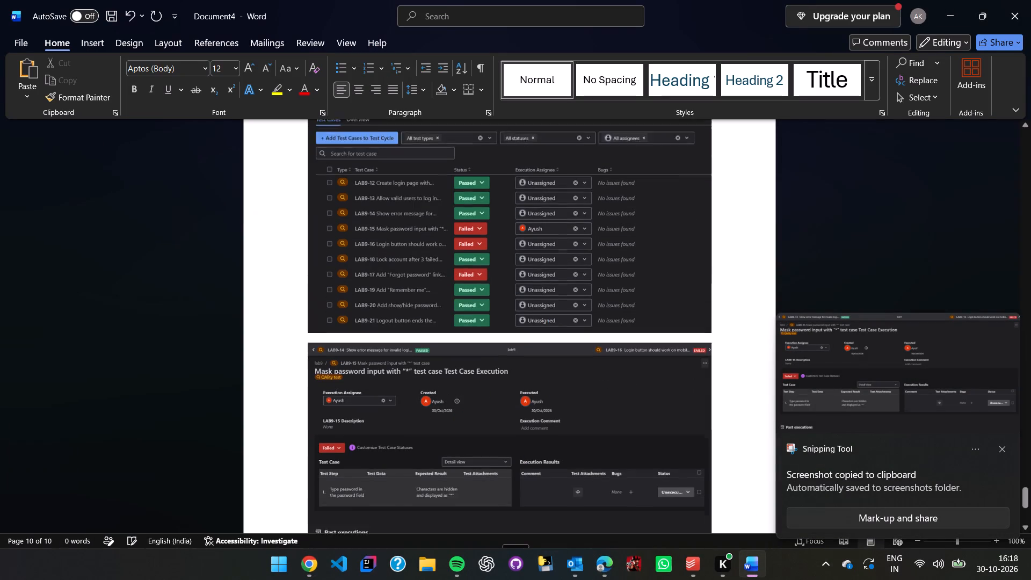
Return to Jira, report a bug on the LAB9-15 test step, and open the form for creating a new work item.
{"action": "left_click", "coordinate": [942, 9]}
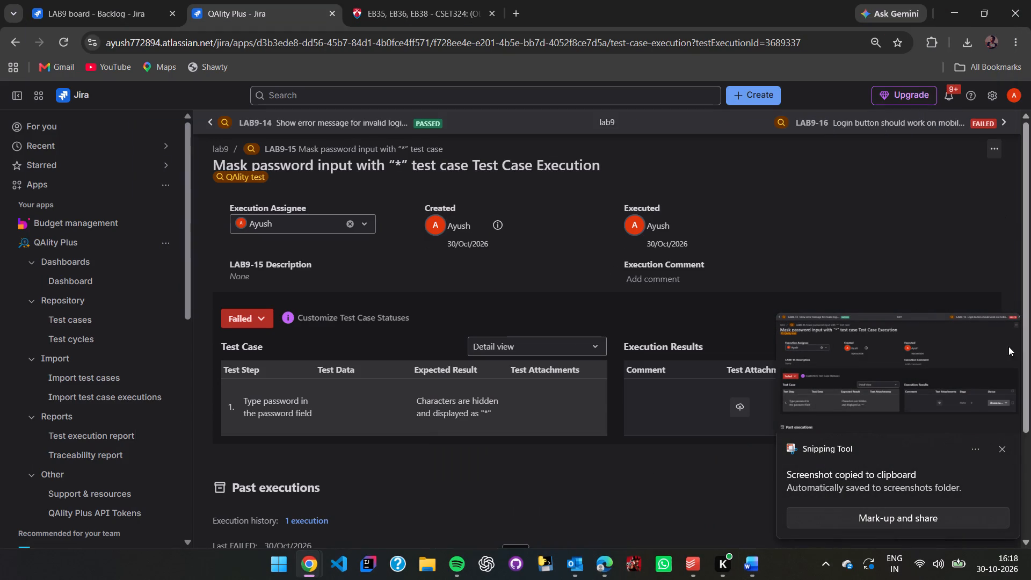
{"action": "left_click", "coordinate": [1002, 450]}
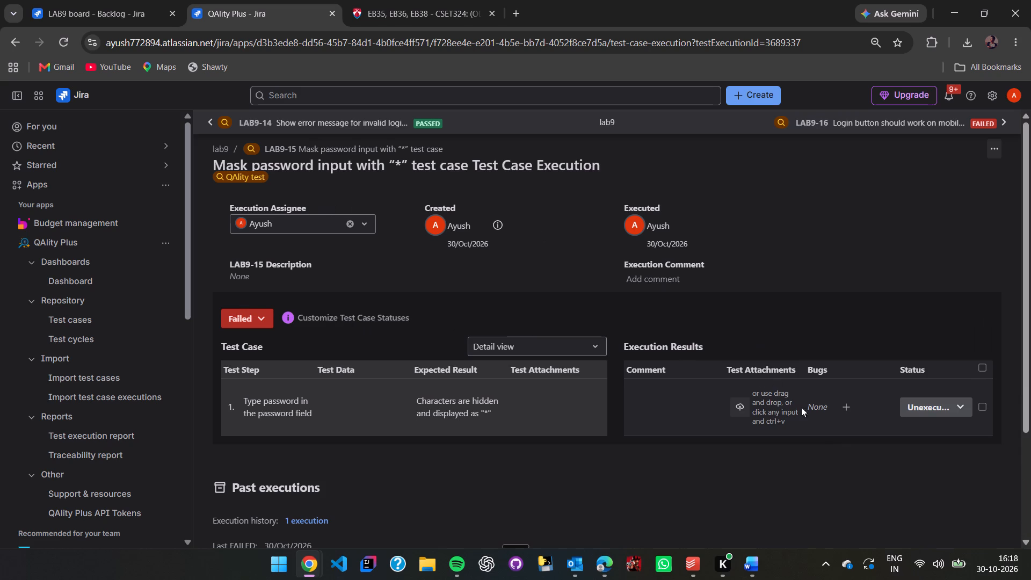
{"action": "left_click", "coordinate": [847, 407]}
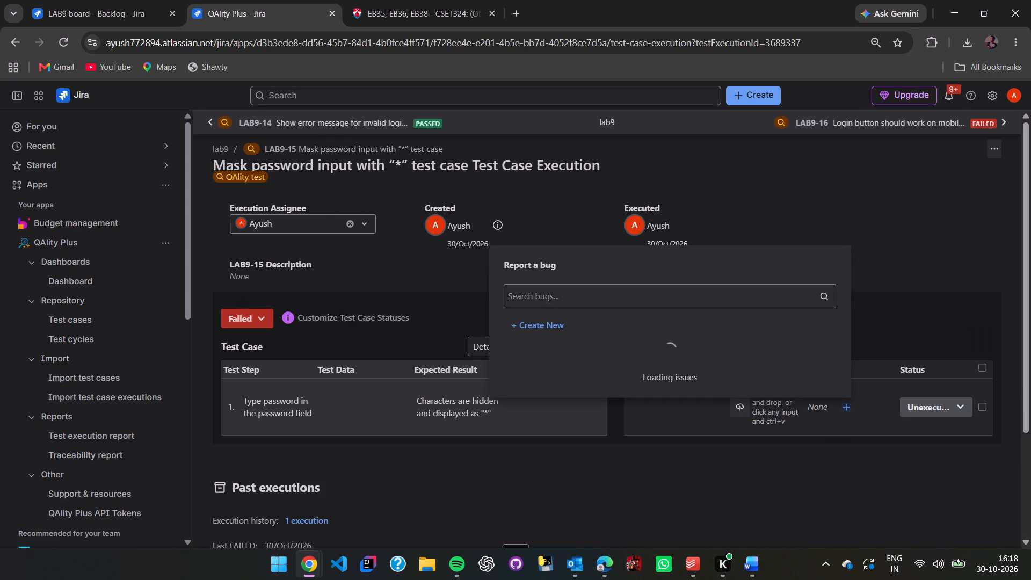
{"action": "left_click", "coordinate": [575, 296]}
{"action": "left_click", "coordinate": [547, 322]}
{"action": "left_click", "coordinate": [544, 238]}
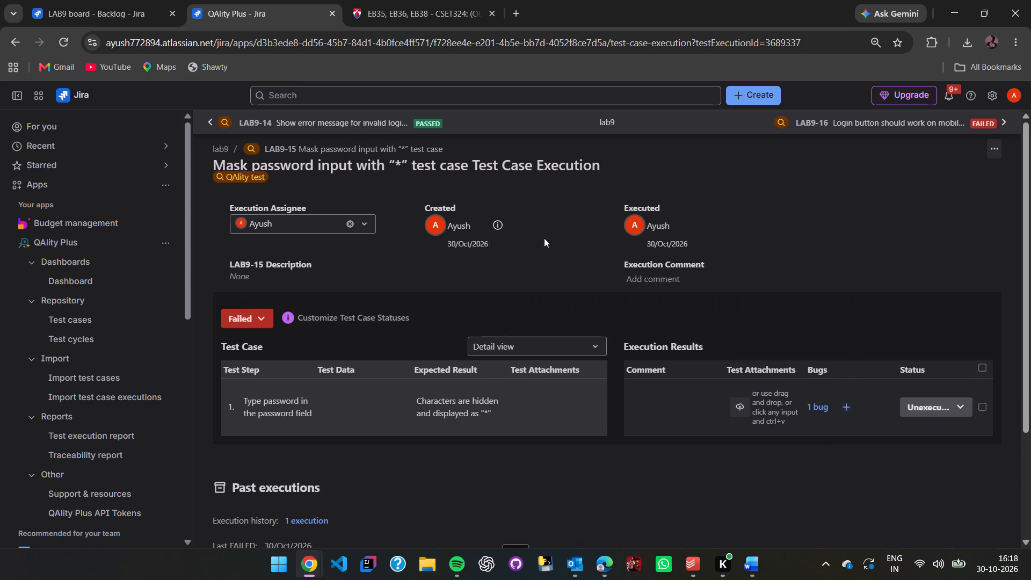
{"action": "left_click", "coordinate": [823, 405]}
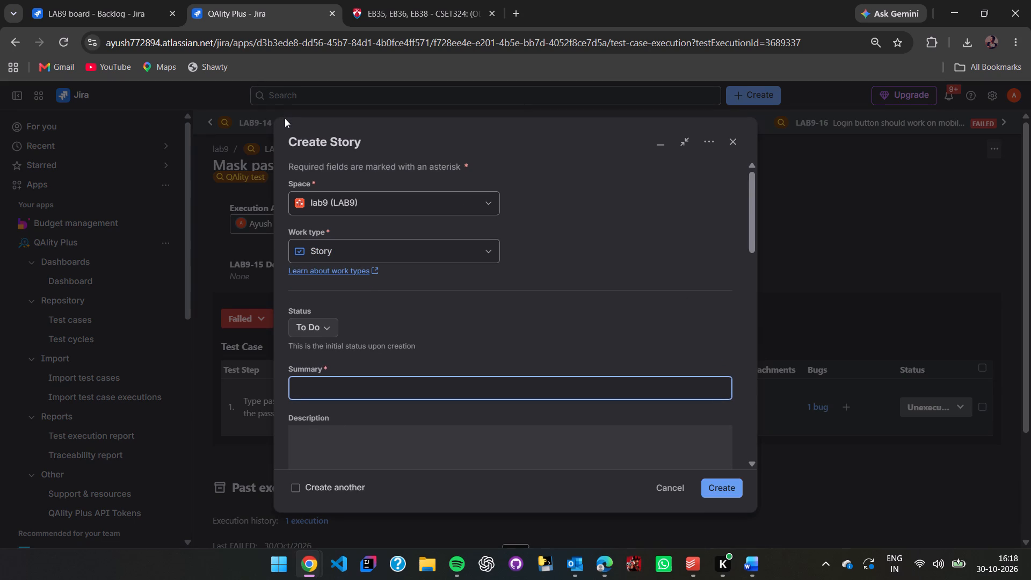
Capture the Create Story form, paste it below the LAB9-15 execution screenshot in Word, and return to Jira.
{"action": "key", "text": "Print"}
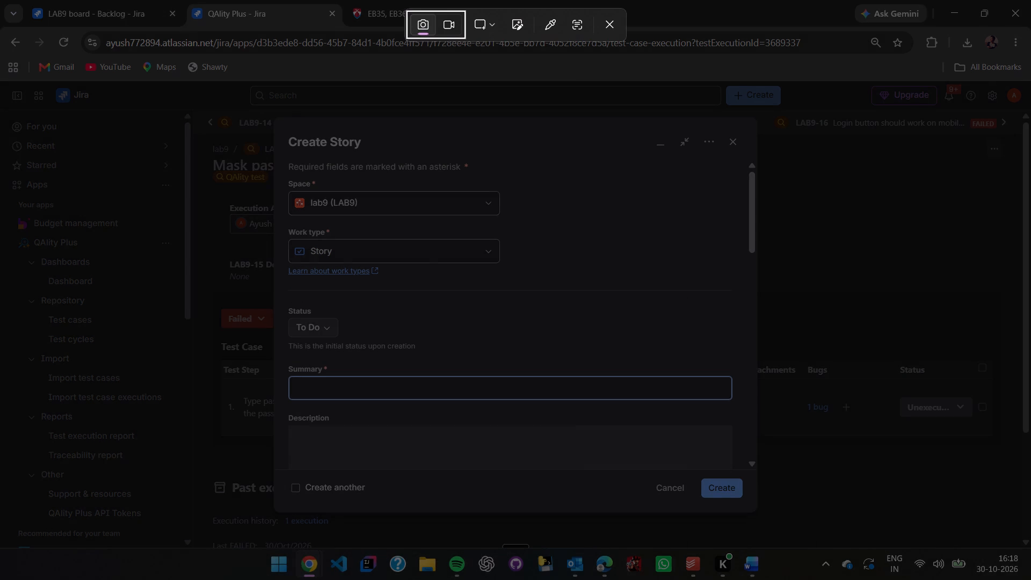
{"action": "left_click_drag", "start_coordinate": [267, 121], "coordinate": [795, 533]}
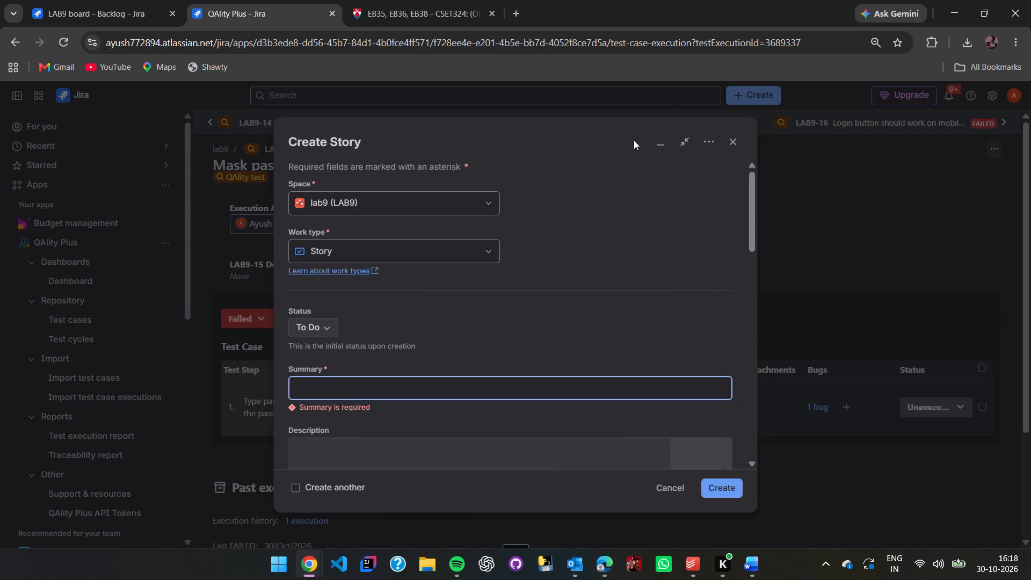
{"action": "left_click", "coordinate": [776, 501]}
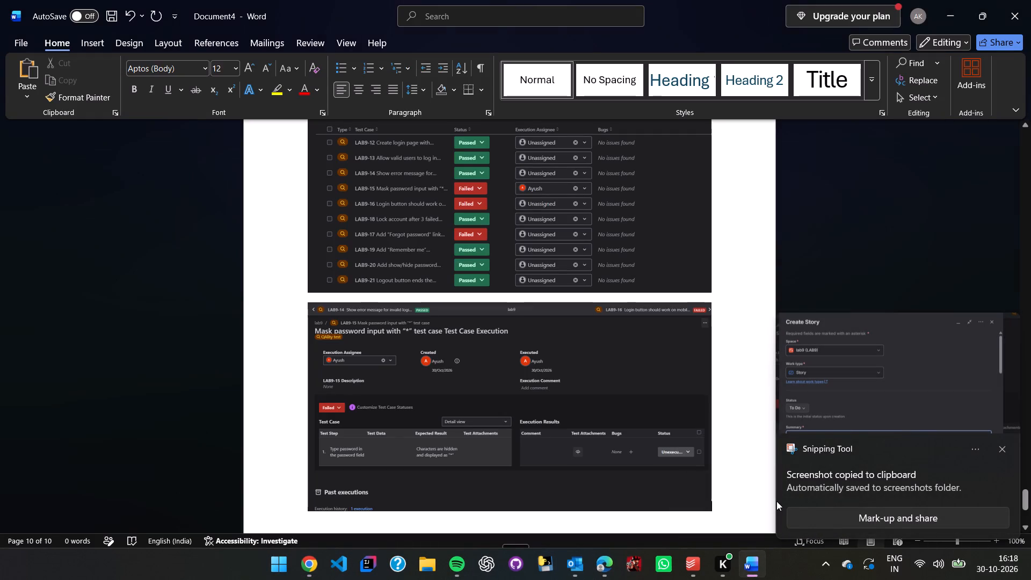
{"action": "key", "text": "Return"}
{"action": "key", "text": "ctrl+v"}
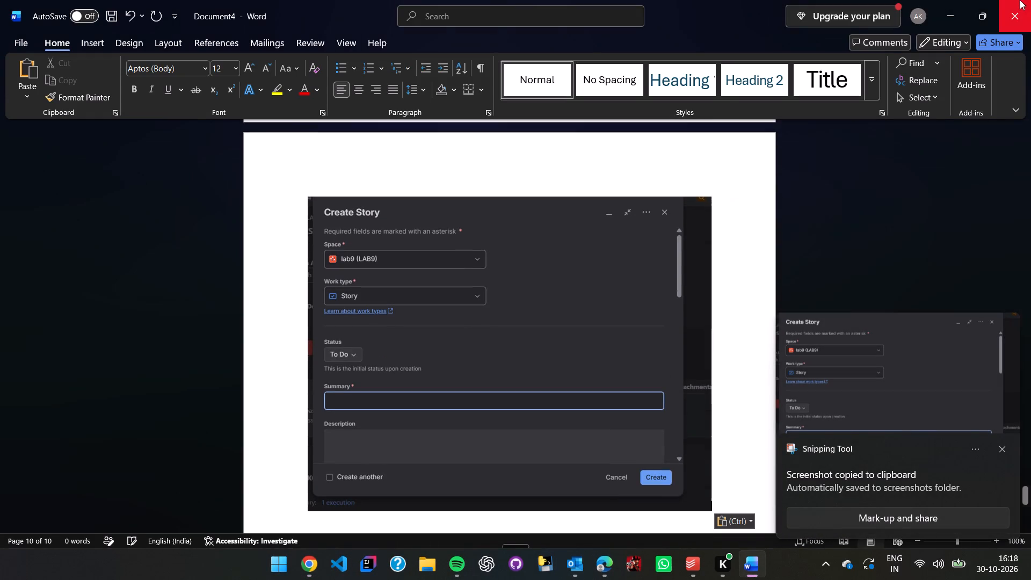
{"action": "left_click", "coordinate": [941, 13]}
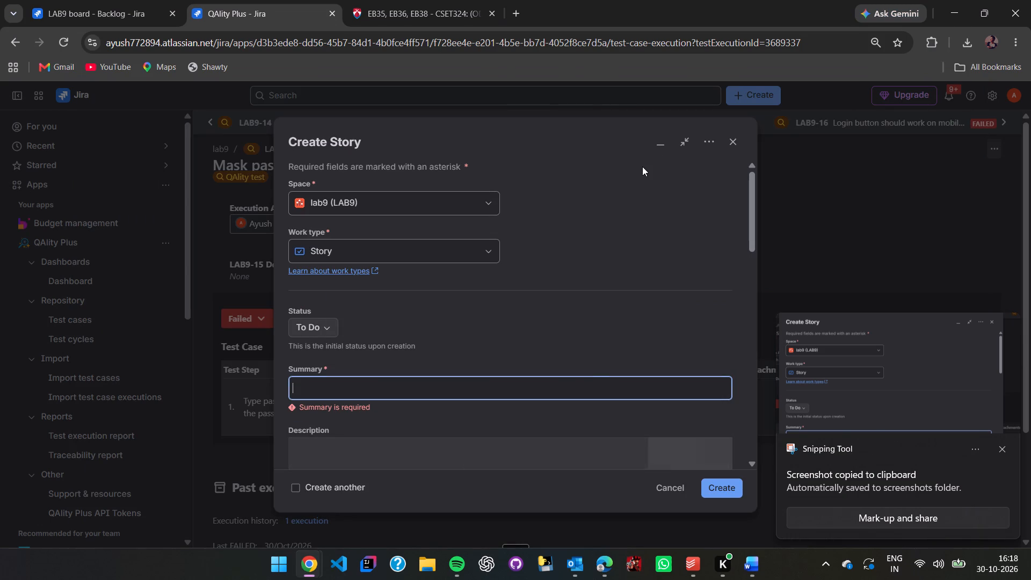
Change the new LAB9 work item's type to Bug and activate its Summary field for entry.
{"action": "left_click", "coordinate": [1005, 446]}
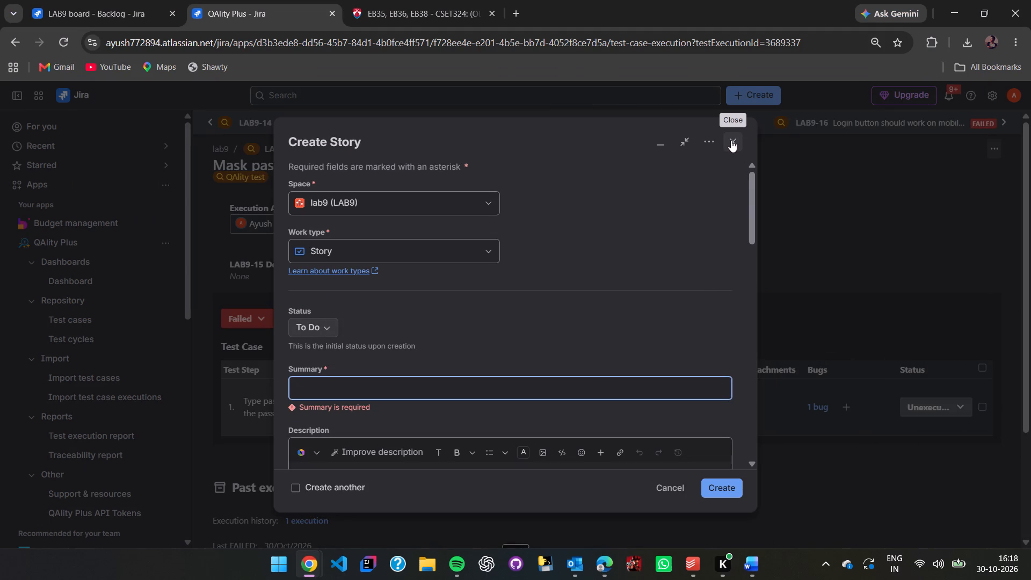
{"action": "left_click", "coordinate": [474, 250]}
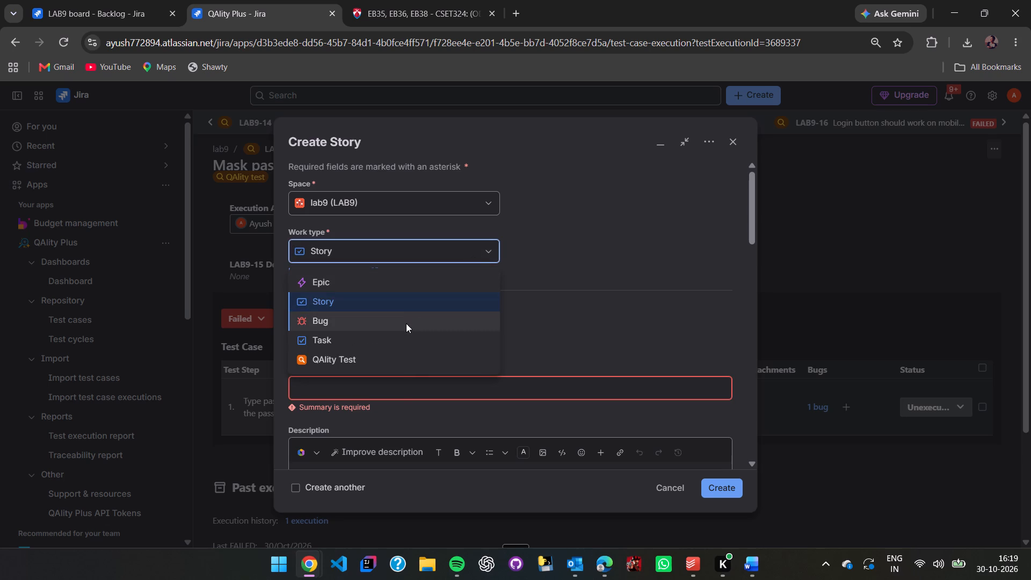
{"action": "left_click", "coordinate": [406, 324]}
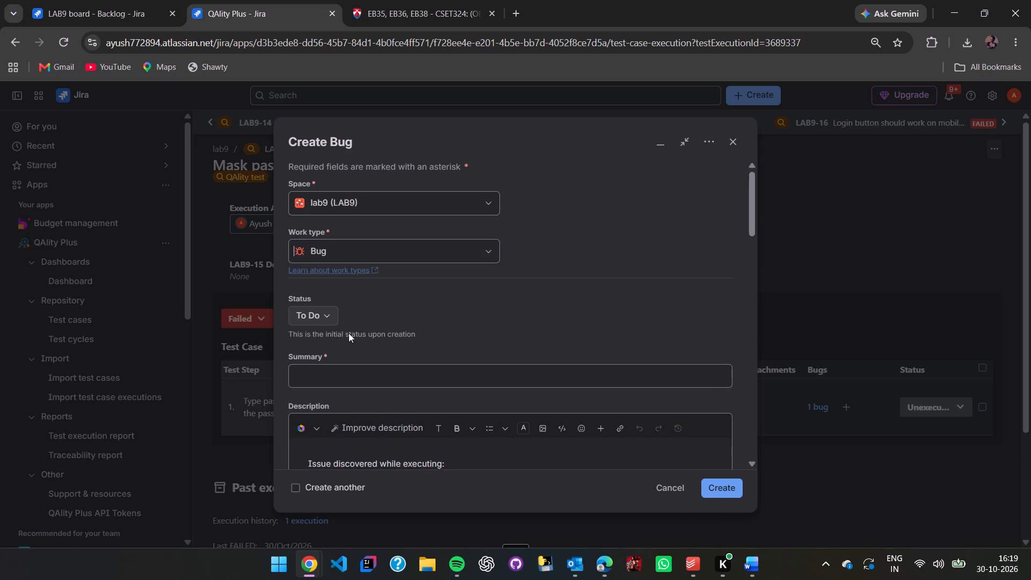
{"action": "left_click", "coordinate": [355, 386]}
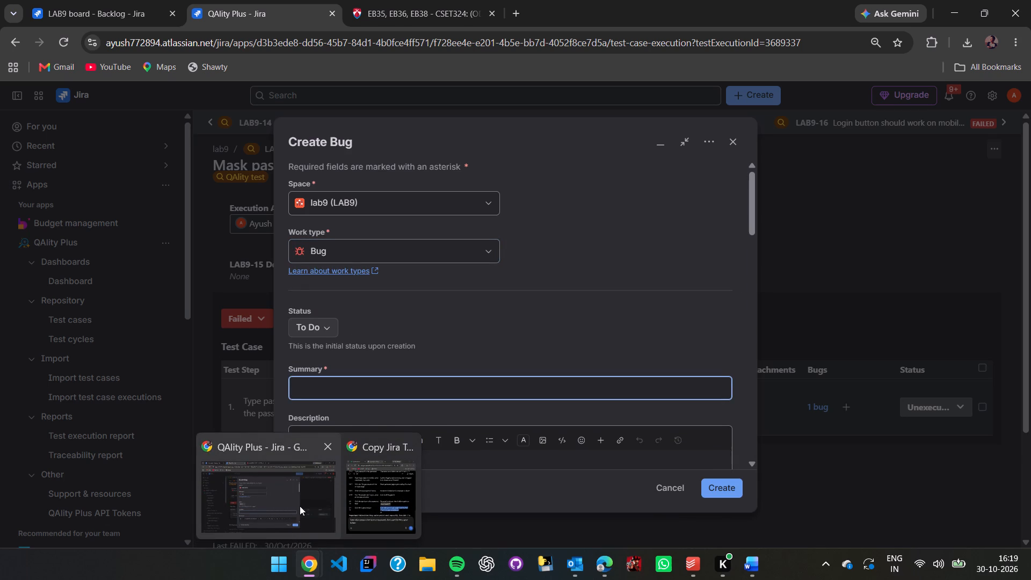
{"action": "left_click", "coordinate": [305, 489]}
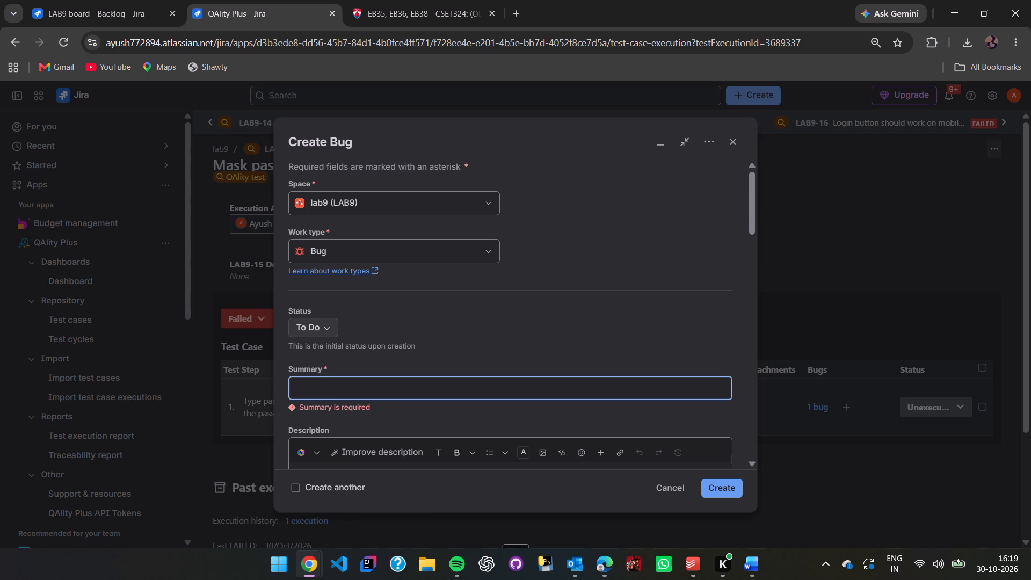
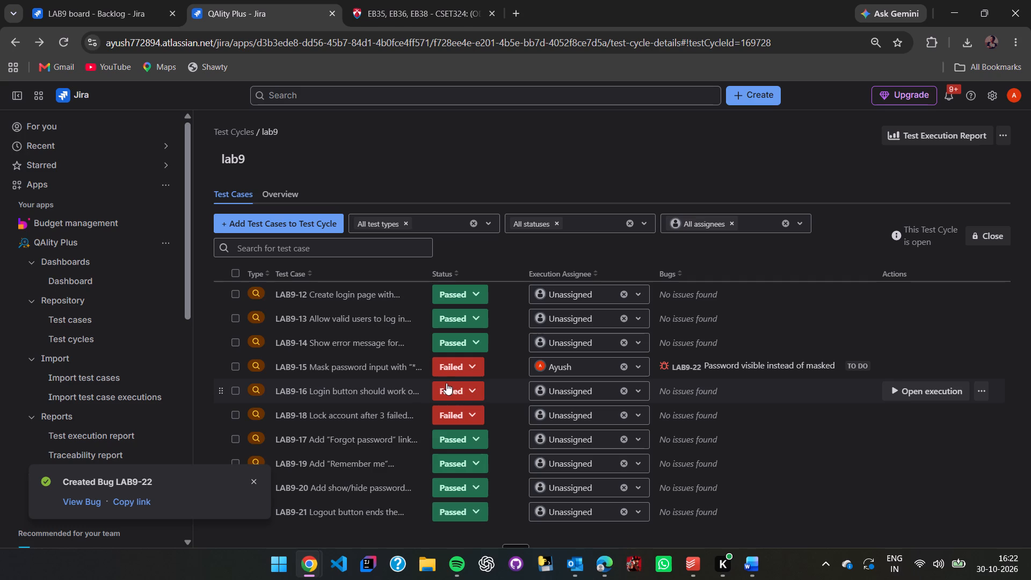
Open the LAB9-16 test case execution, examine its test steps, execution results and past executions, and go back.
{"action": "left_click", "coordinate": [921, 388]}
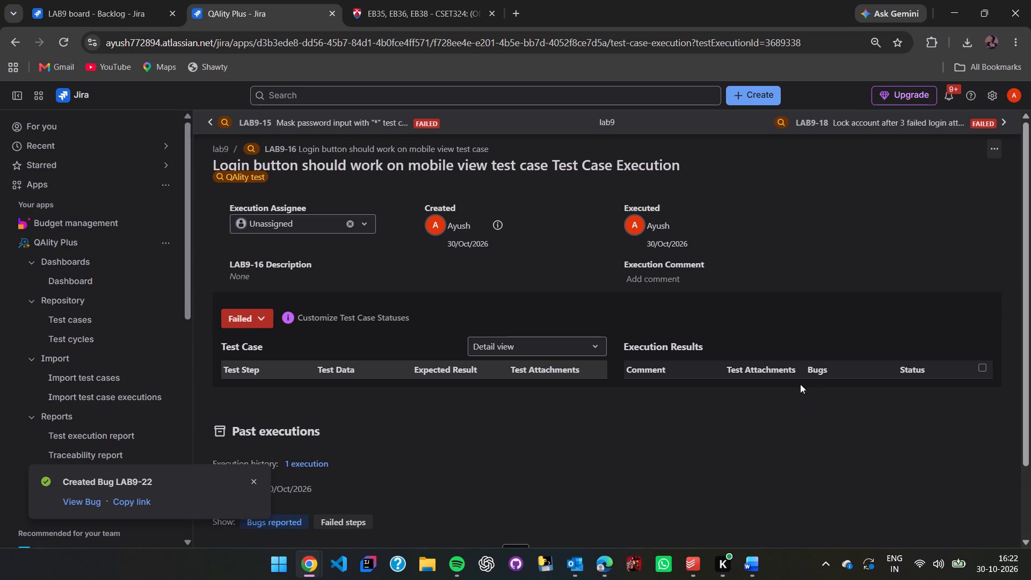
{"action": "scroll", "coordinate": [847, 420], "scroll_direction": "down", "scroll_amount": 2}
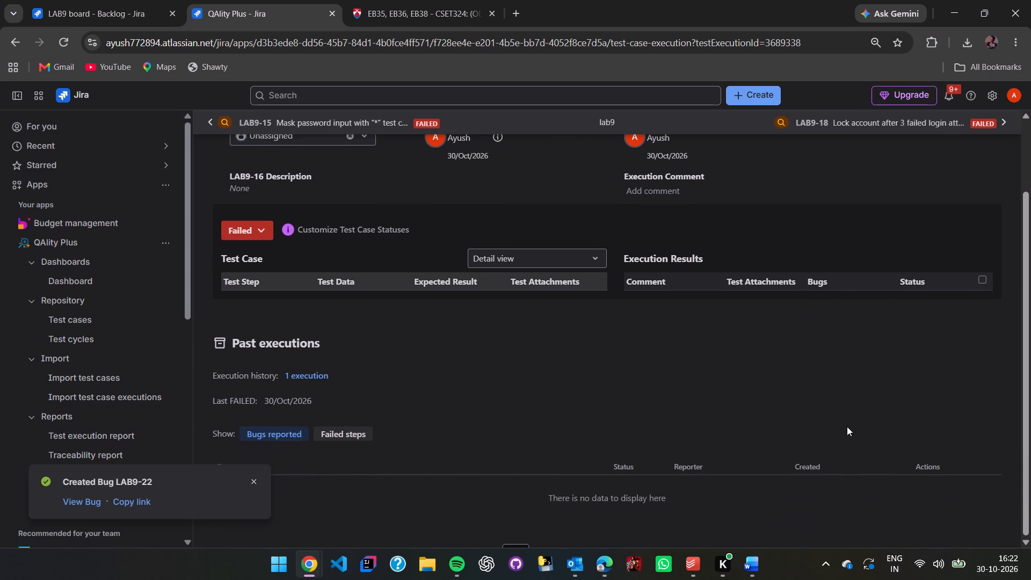
{"action": "scroll", "coordinate": [808, 293], "scroll_direction": "up", "scroll_amount": 1}
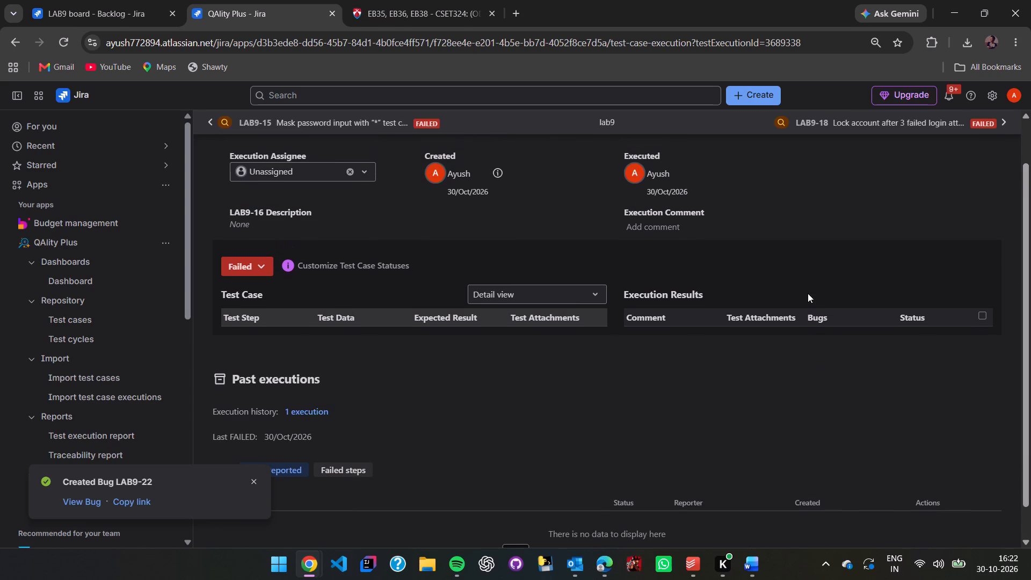
{"action": "left_click", "coordinate": [823, 177]}
{"action": "left_click", "coordinate": [253, 482]}
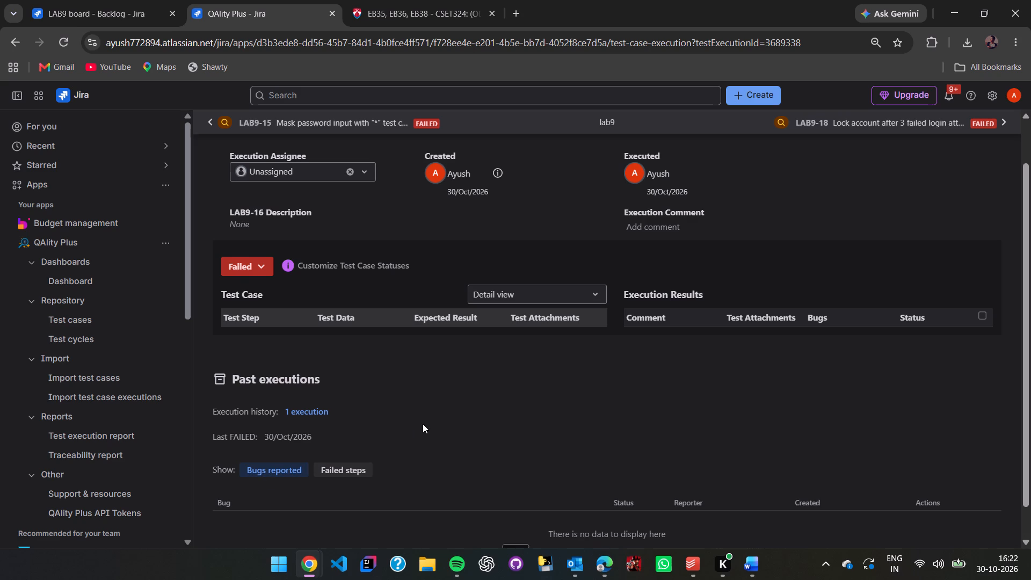
{"action": "scroll", "coordinate": [423, 424], "scroll_direction": "up", "scroll_amount": 1}
{"action": "scroll", "coordinate": [423, 424], "scroll_direction": "right", "scroll_amount": 6}
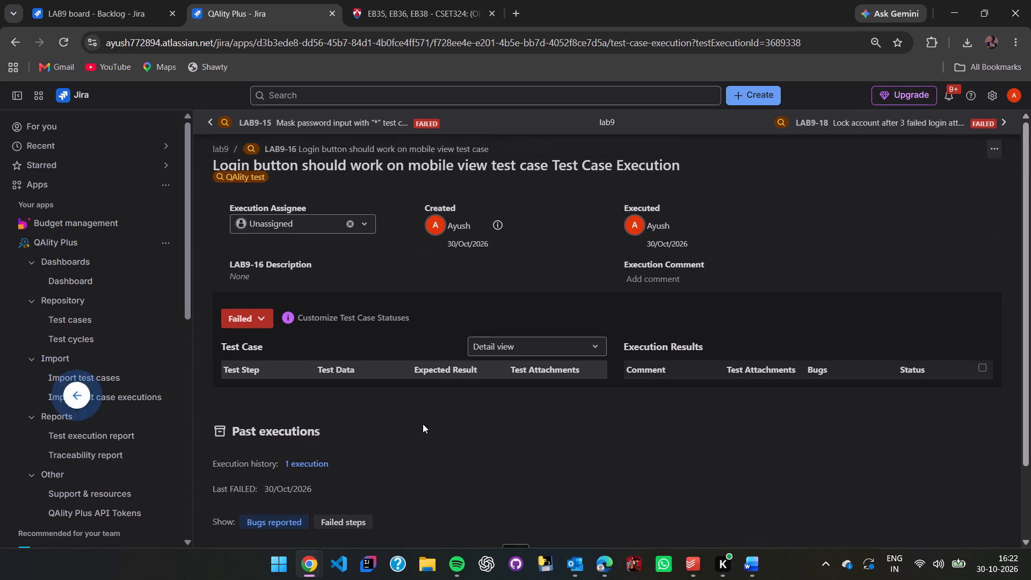
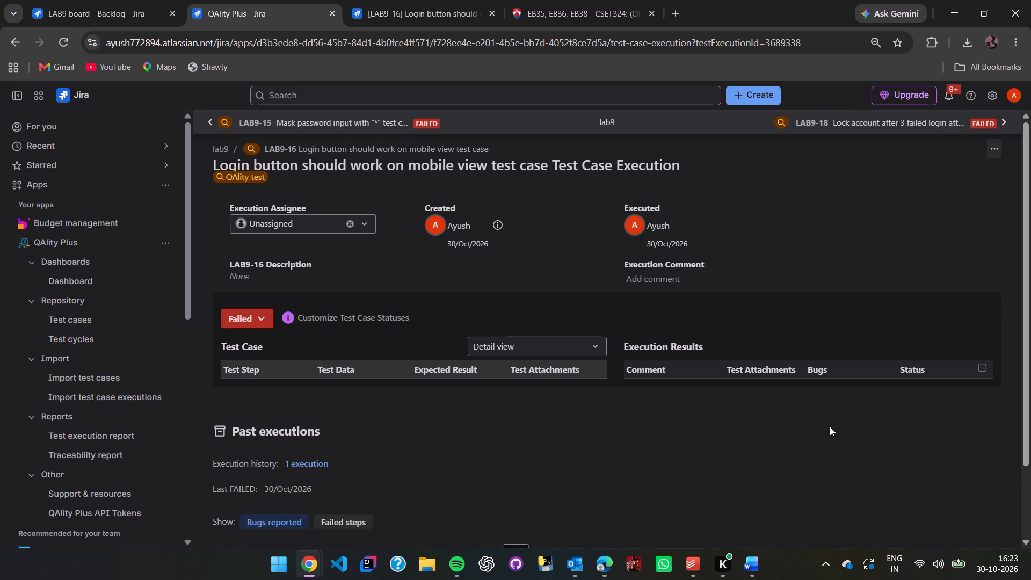
Examine the LAB9-16 test case execution, reload it to recheck its test steps and past executions, and return to the lab9 test cycle.
{"action": "scroll", "coordinate": [828, 424], "scroll_direction": "down", "scroll_amount": 2}
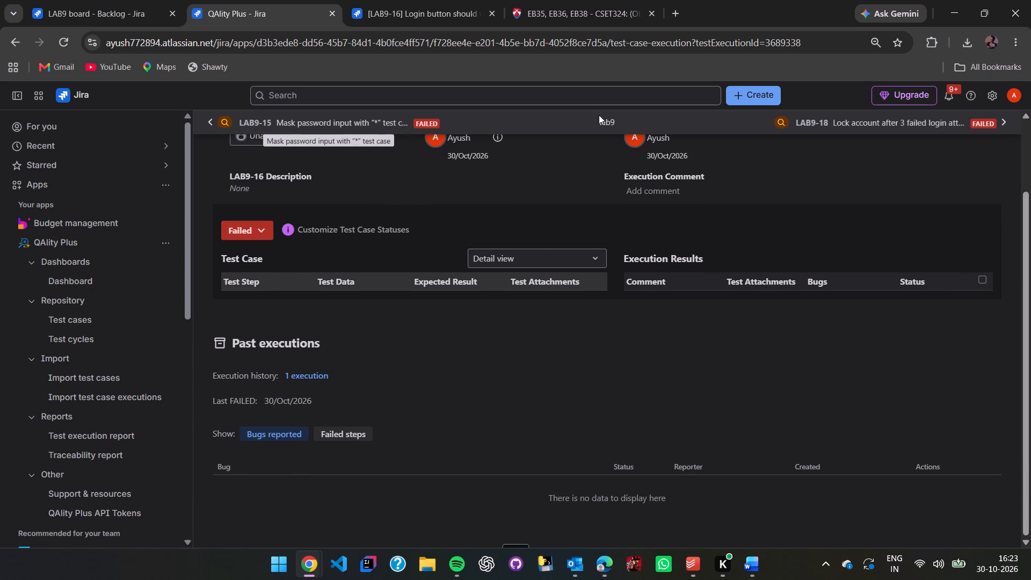
{"action": "left_click", "coordinate": [70, 47]}
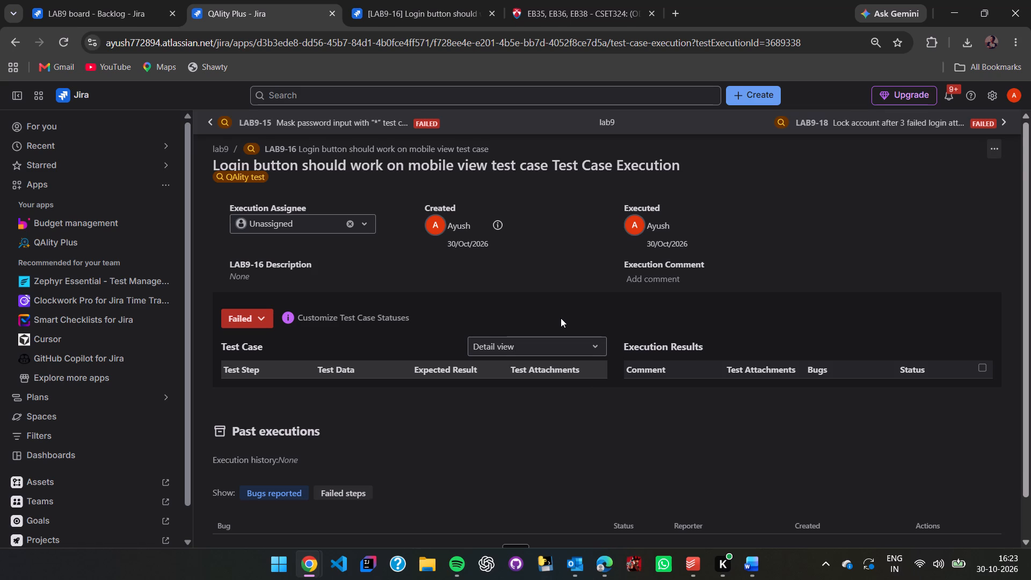
{"action": "scroll", "coordinate": [561, 318], "scroll_direction": "down", "scroll_amount": 2}
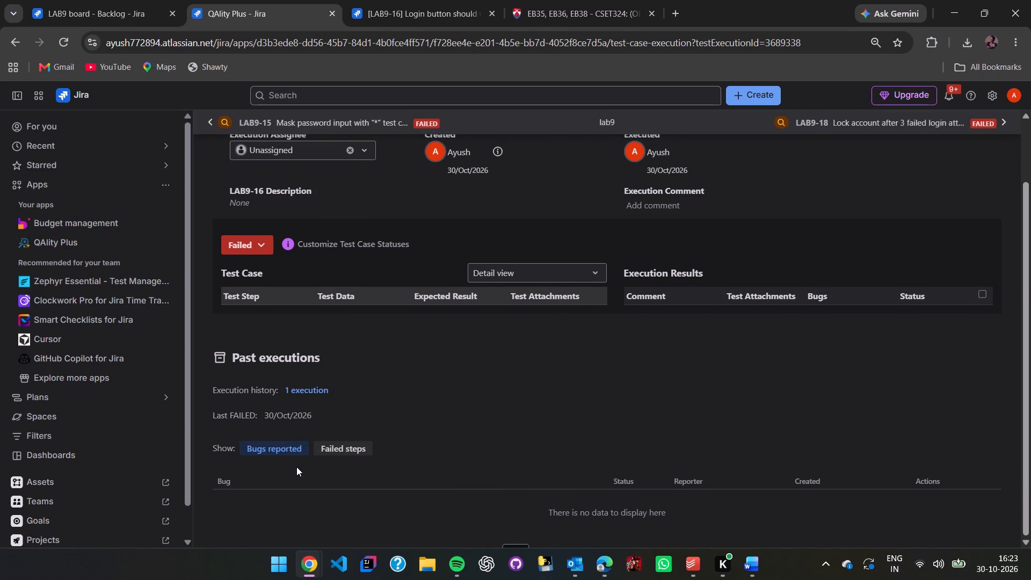
{"action": "scroll", "coordinate": [296, 467], "scroll_direction": "right", "scroll_amount": 5}
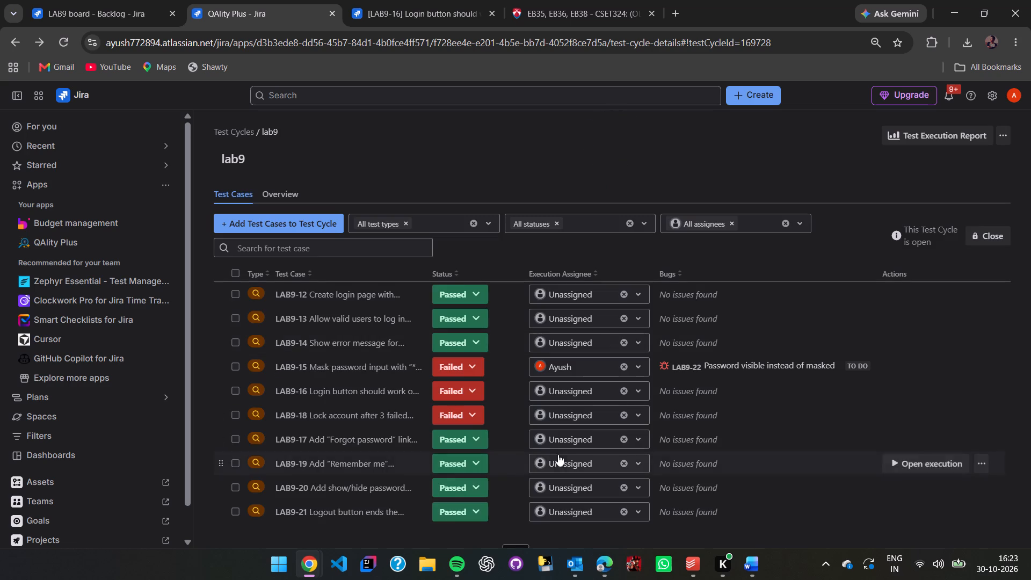
Open the LAB9-18 test case execution and start creating a new bug for its "Enter wrong password 3 times" step.
{"action": "left_click", "coordinate": [385, 416]}
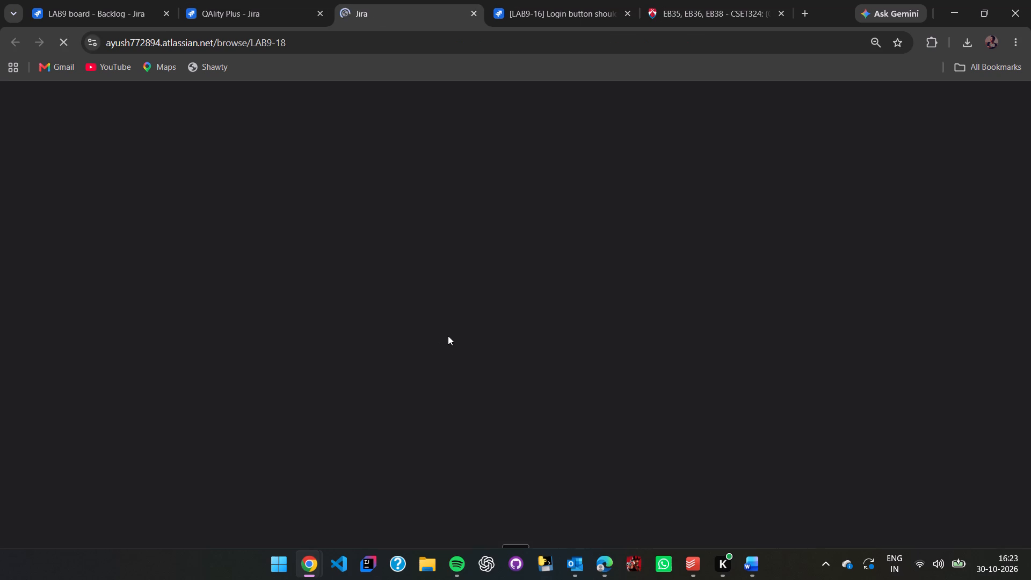
{"action": "left_click", "coordinate": [473, 12]}
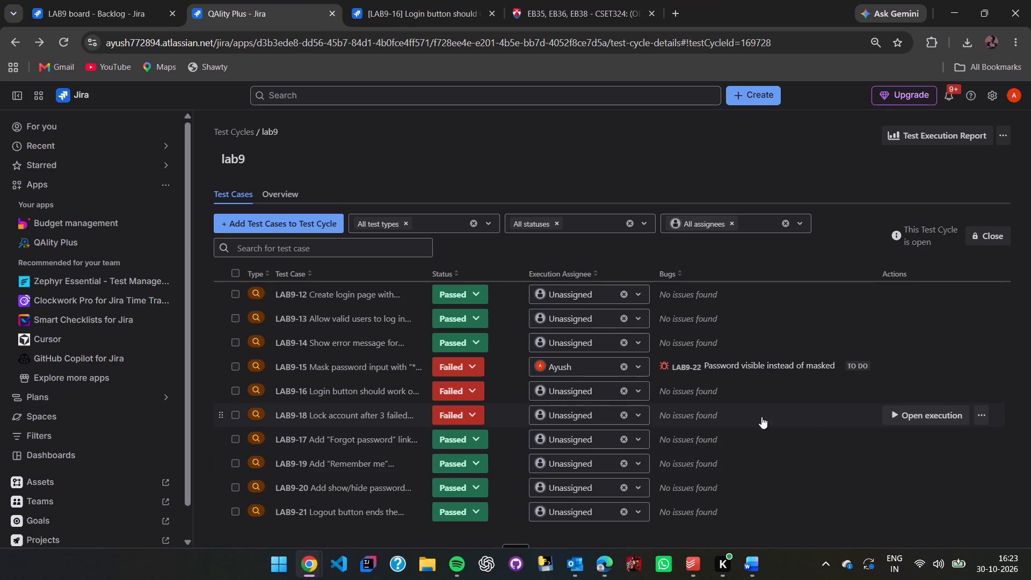
{"action": "left_click", "coordinate": [894, 413]}
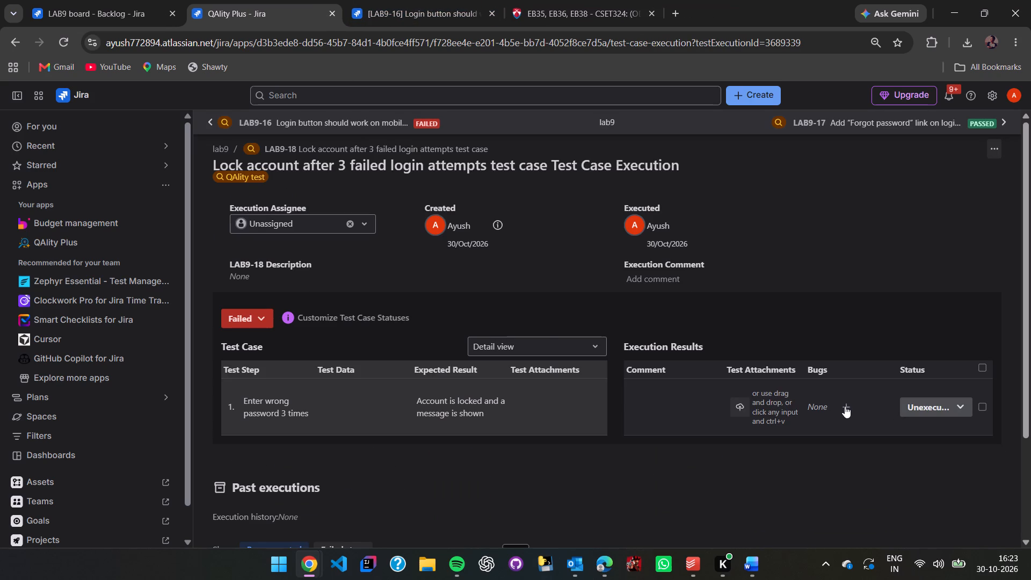
{"action": "left_click", "coordinate": [845, 407]}
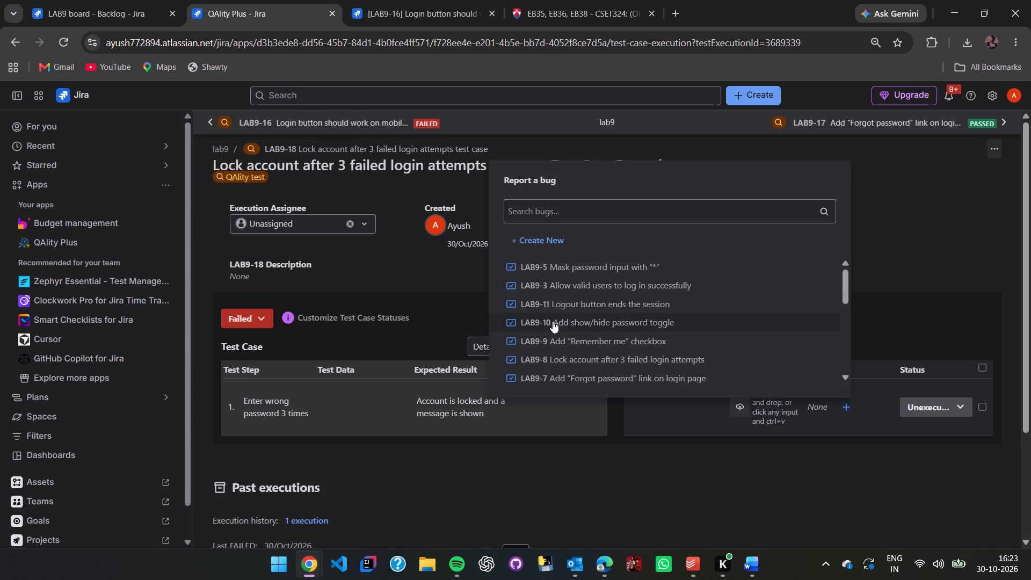
{"action": "left_click", "coordinate": [555, 240]}
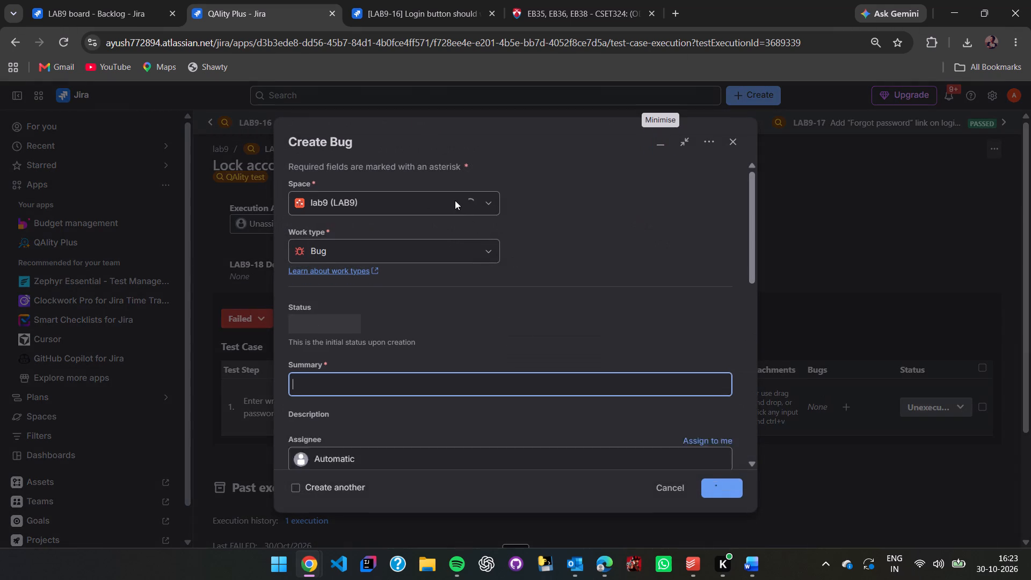
{"action": "left_click", "coordinate": [444, 249]}
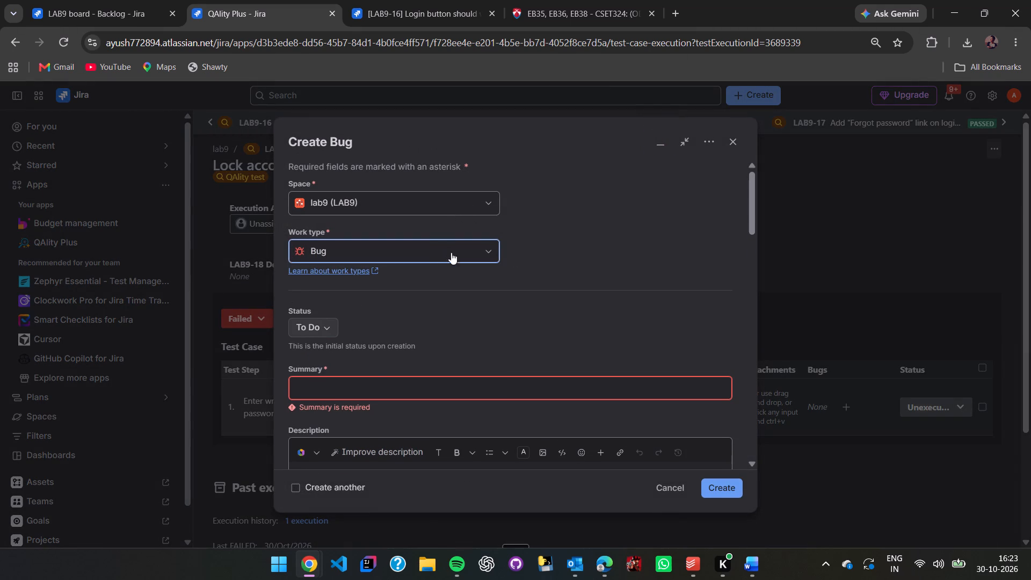
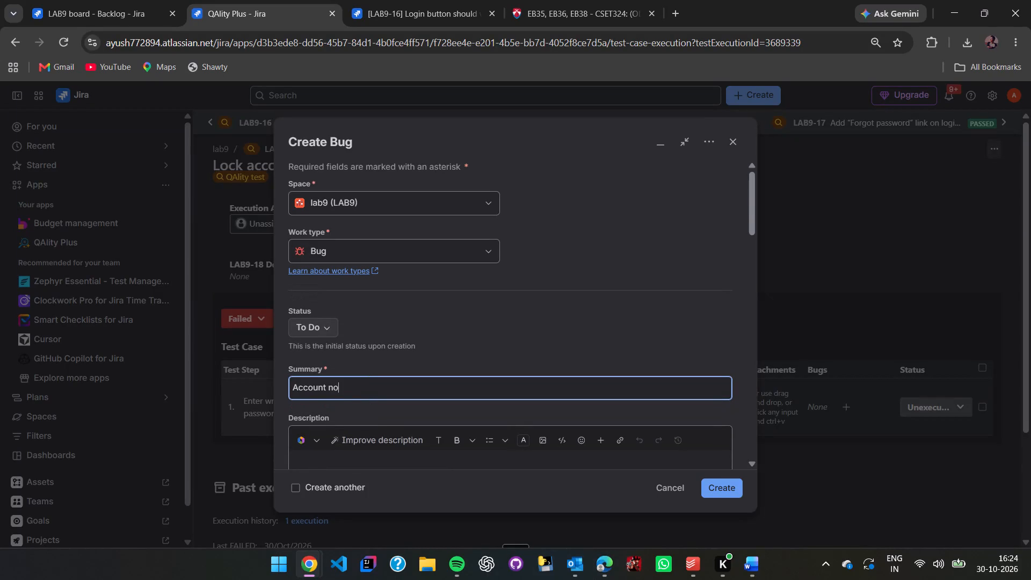
Complete the new bug's summary as "Account not loggedout after 3 login attemps".
{"action": "type", "text": "t"}
{"action": "key", "text": "space"}
{"action": "type", "text": "LO"}
{"action": "key", "text": "BackSpace"}
{"action": "key", "text": "BackSpace"}
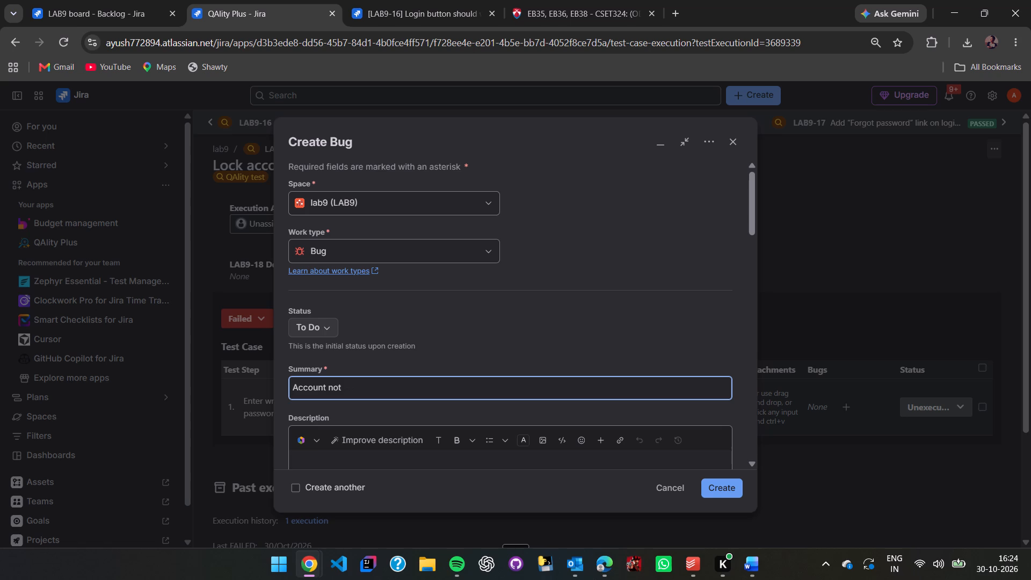
{"action": "type", "text": "log"}
{"action": "type", "text": "ged"}
{"action": "type", "text": "out"}
{"action": "key", "text": "space"}
{"action": "type", "text": "after"}
{"action": "key", "text": "space"}
{"action": "type", "text": "3 login atte"}
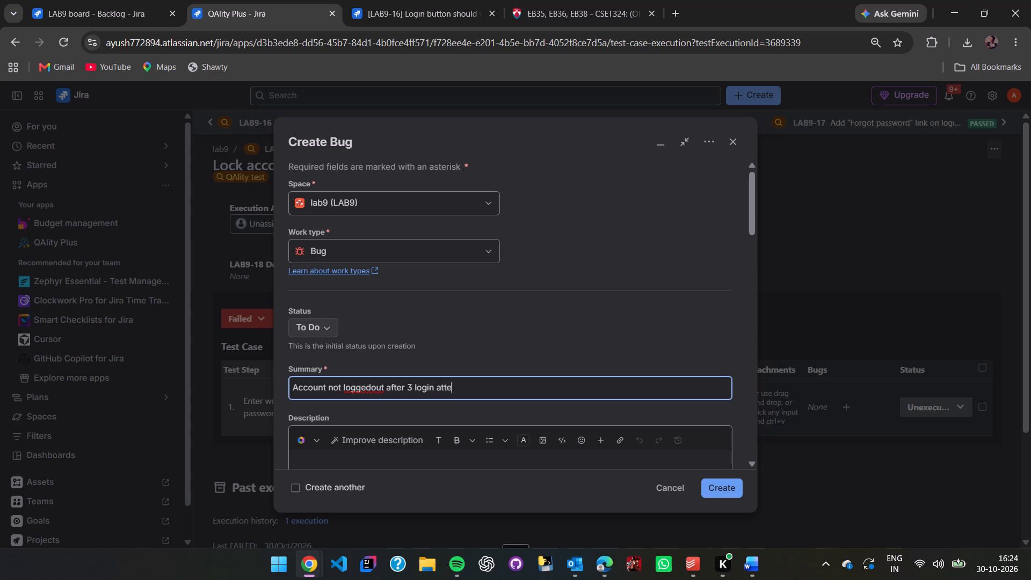
{"action": "type", "text": "mp"}
{"action": "key", "text": "s"}
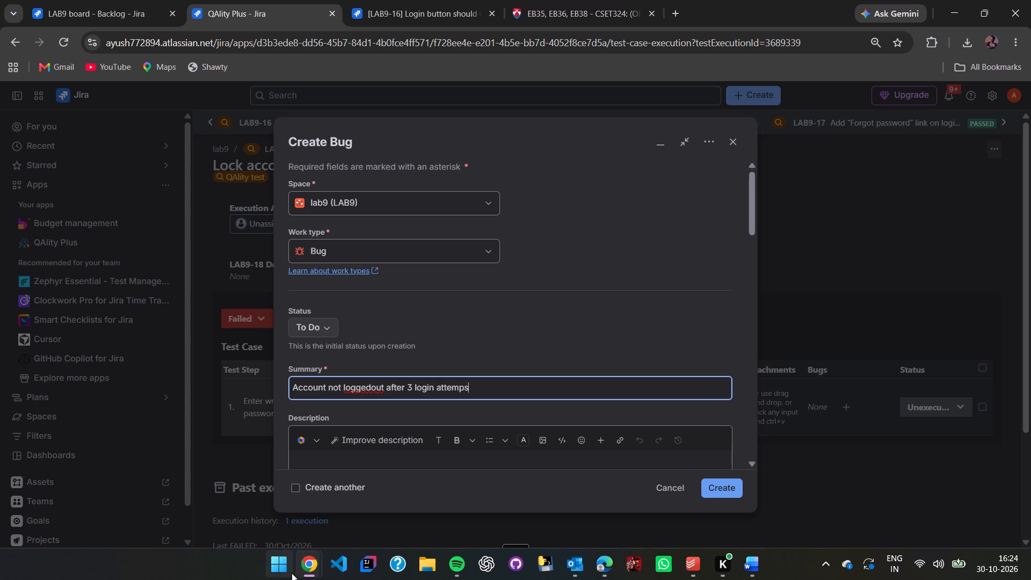
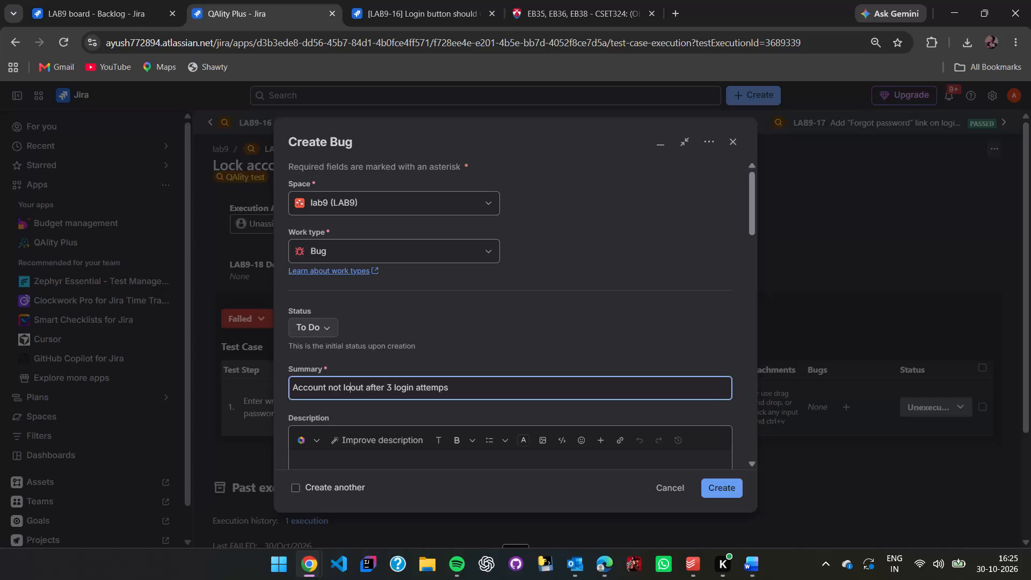
Reword the new bug's summary to "Account not locked after 3 login attemps".
{"action": "type", "text": "cked"}
{"action": "key", "text": "space"}
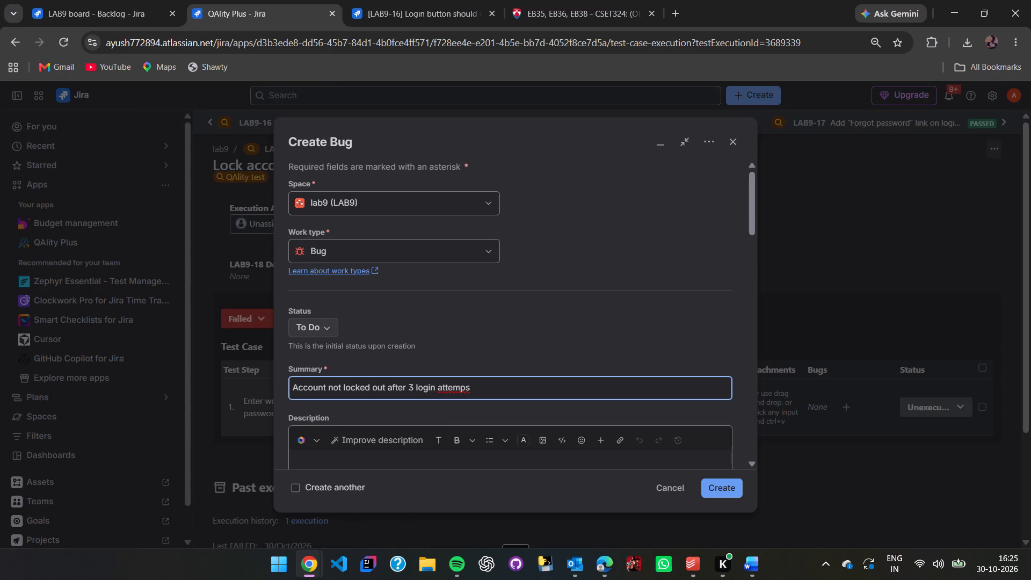
{"action": "left_click", "coordinate": [384, 390]}
{"action": "key", "text": "BackSpace"}
{"action": "key", "text": "BackSpace"}
{"action": "key", "text": "BackSpace"}
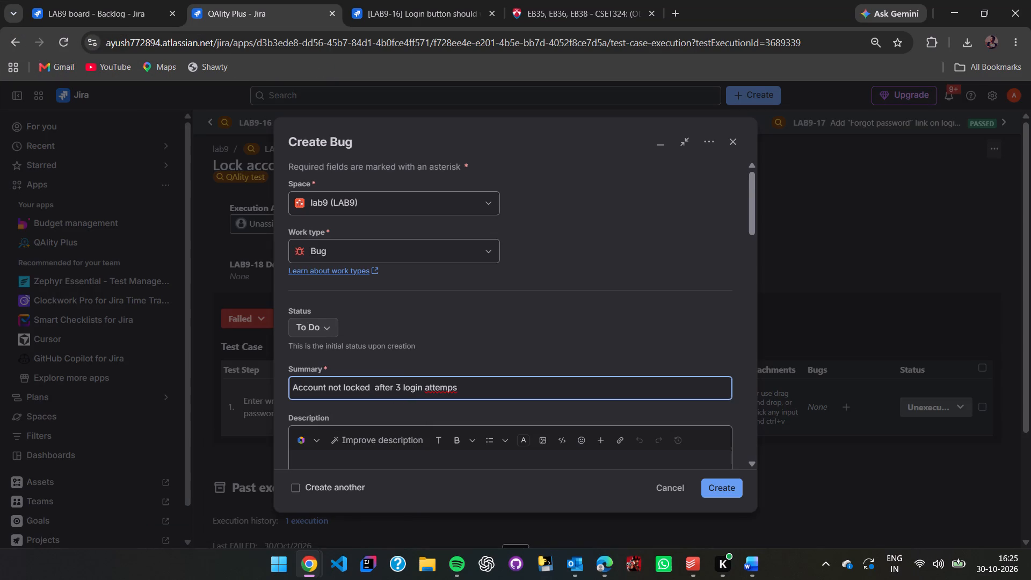
{"action": "left_click", "coordinate": [402, 388]}
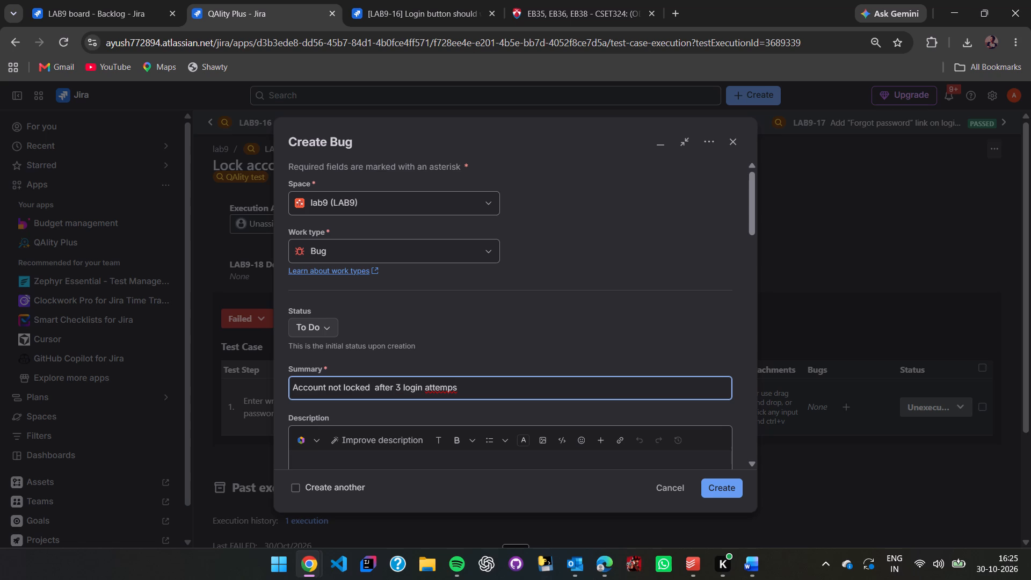
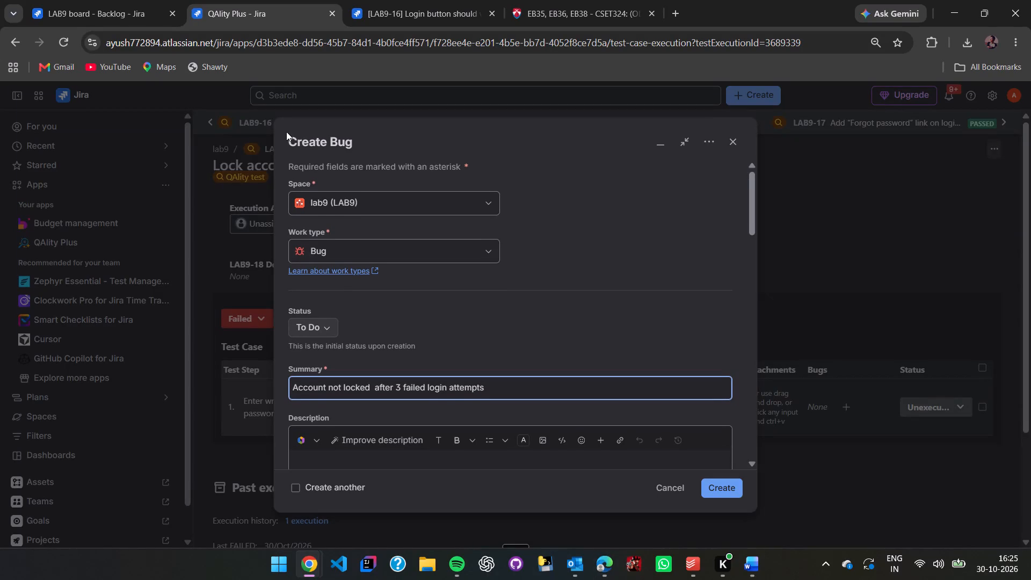
Capture the filled-in Create Bug form as a screenshot and paste it below the Create Story image in the Word document.
{"action": "key", "text": "Print"}
{"action": "left_click_drag", "start_coordinate": [280, 119], "coordinate": [773, 516]}
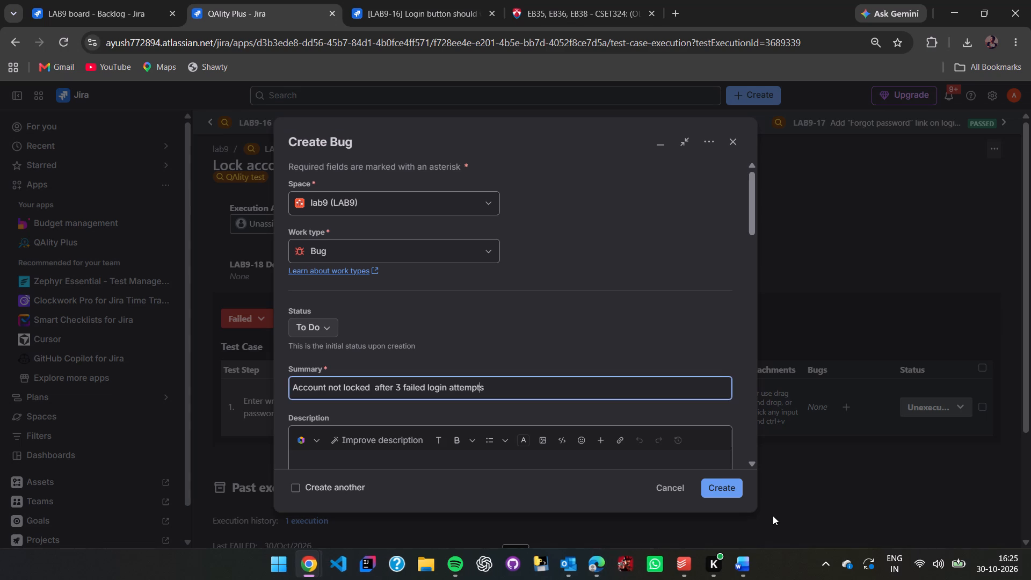
{"action": "left_click", "coordinate": [768, 514]}
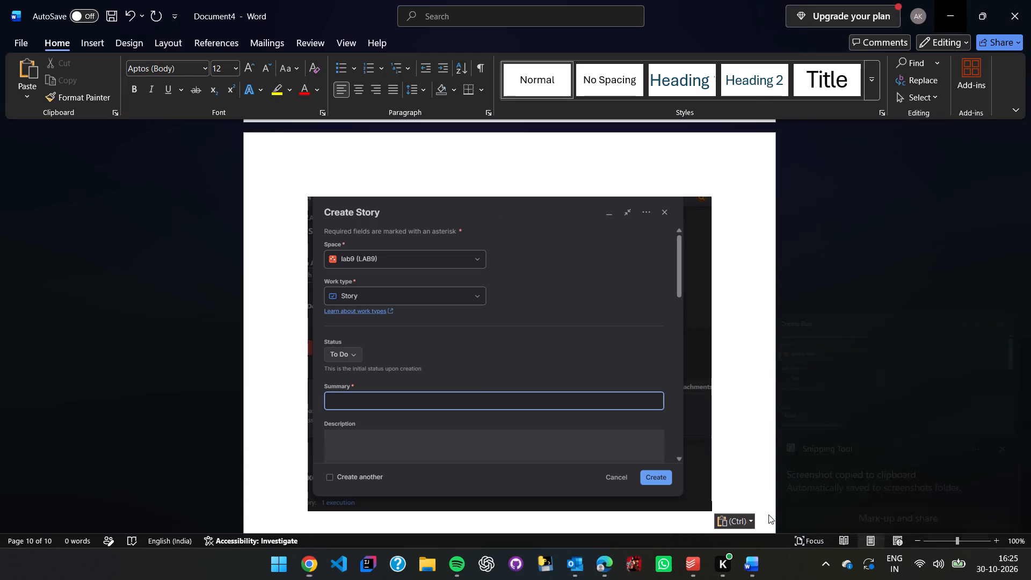
{"action": "key", "text": "Return"}
{"action": "key", "text": "ctrl+v"}
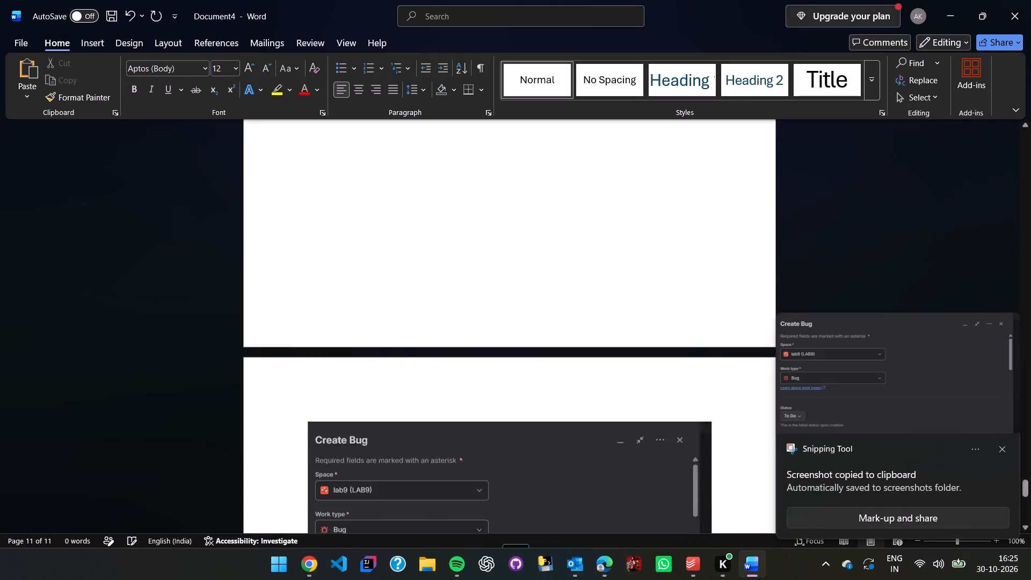
{"action": "left_click", "coordinate": [939, 6]}
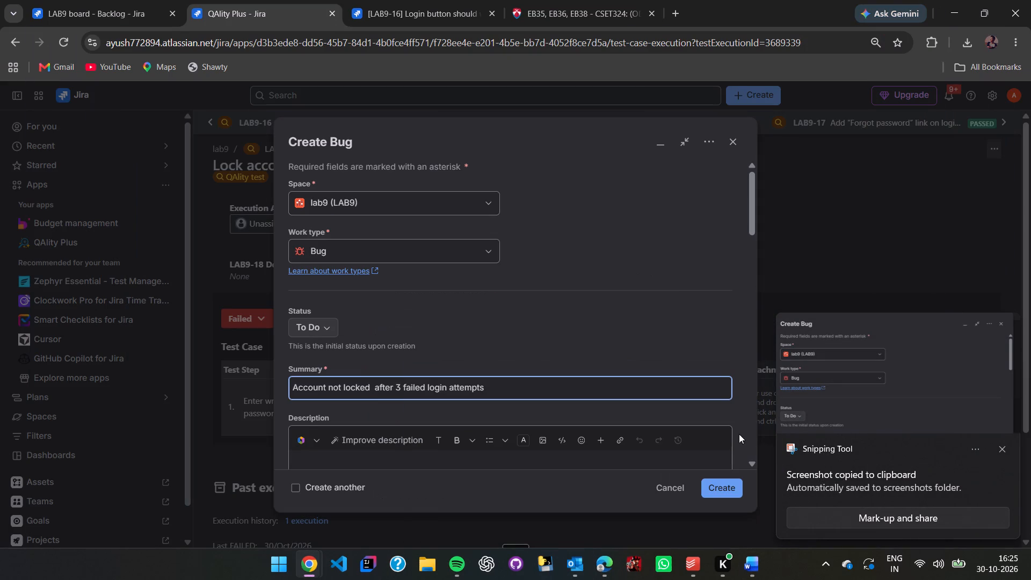
Create the bug "Account not locked after 3 failed login attempts" in lab9 and go back to the test cycle details.
{"action": "left_click", "coordinate": [733, 490]}
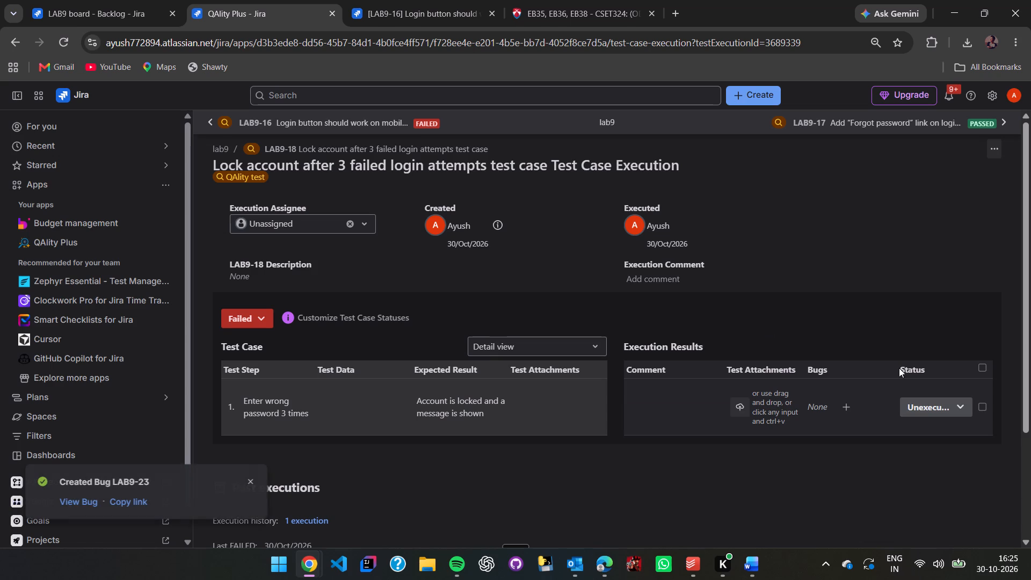
{"action": "scroll", "coordinate": [354, 222], "scroll_direction": "right", "scroll_amount": 4}
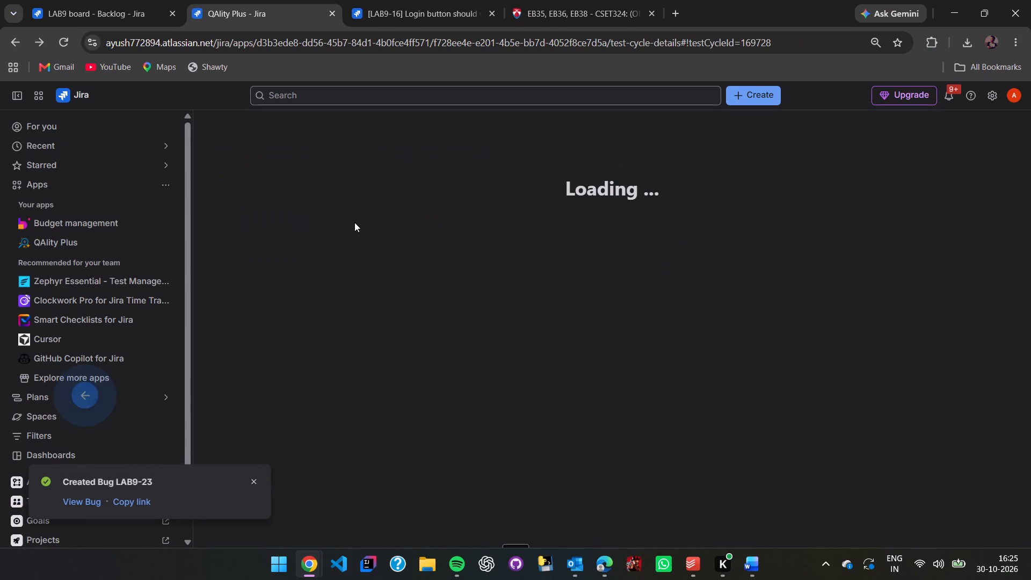
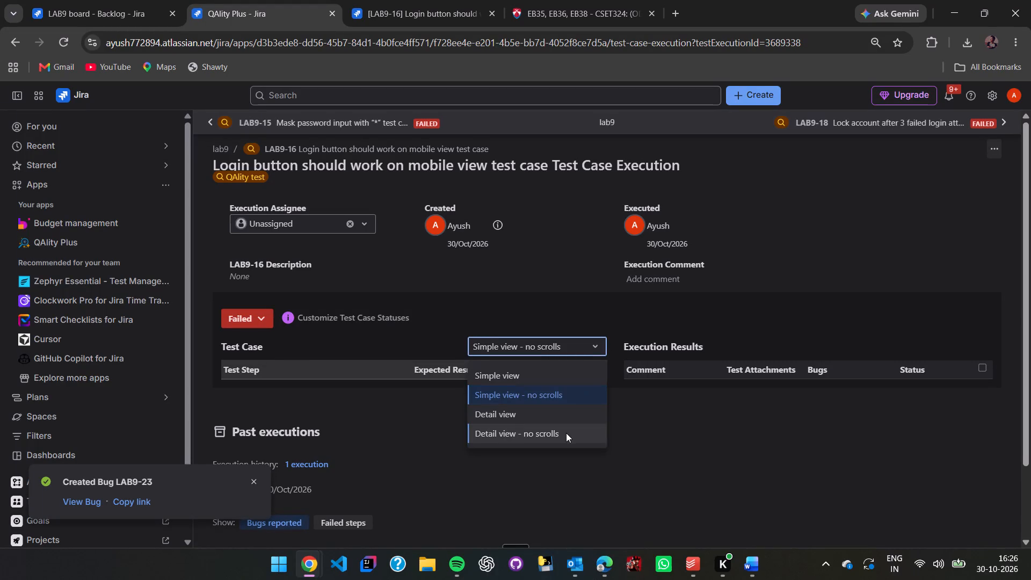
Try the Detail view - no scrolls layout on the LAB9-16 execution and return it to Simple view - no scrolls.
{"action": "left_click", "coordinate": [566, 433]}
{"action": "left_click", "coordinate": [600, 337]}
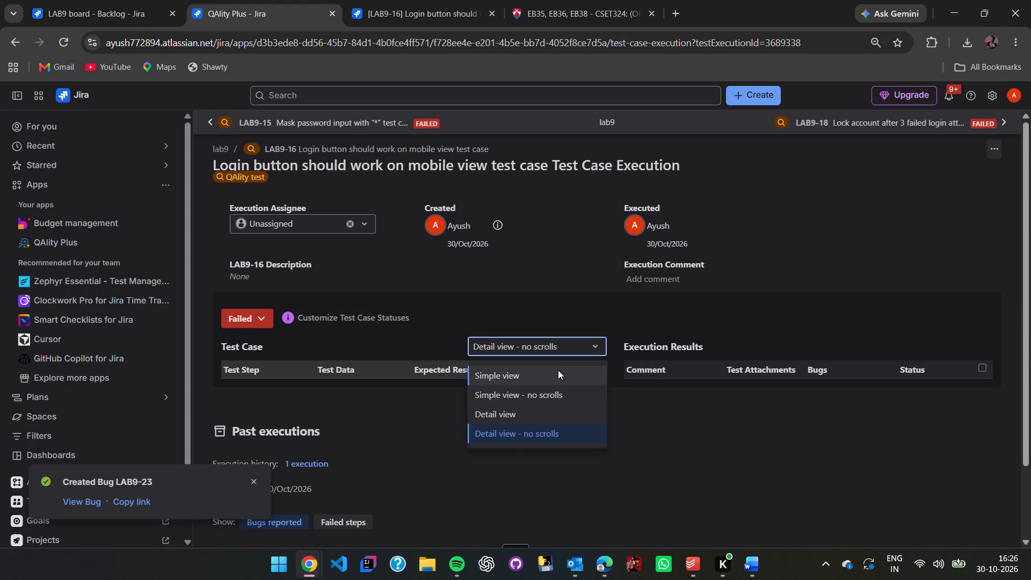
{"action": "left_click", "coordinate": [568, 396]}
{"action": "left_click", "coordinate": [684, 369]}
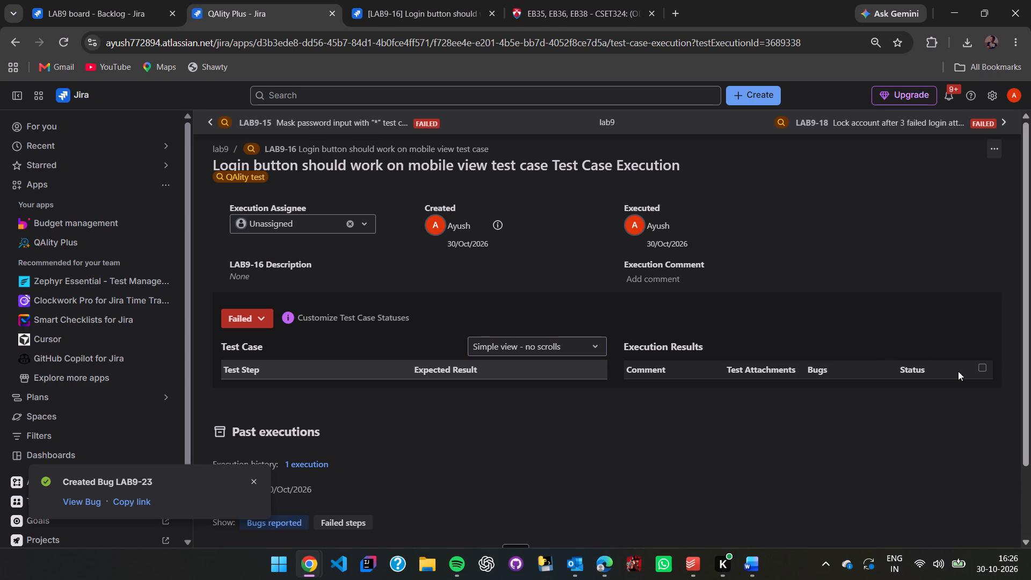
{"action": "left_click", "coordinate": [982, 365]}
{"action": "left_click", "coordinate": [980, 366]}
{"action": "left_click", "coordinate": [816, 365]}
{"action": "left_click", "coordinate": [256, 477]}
Examine the execution history of test case LAB9-16, close the extra LAB9-16 tabs, and return to its execution page.
{"action": "left_click", "coordinate": [295, 465]}
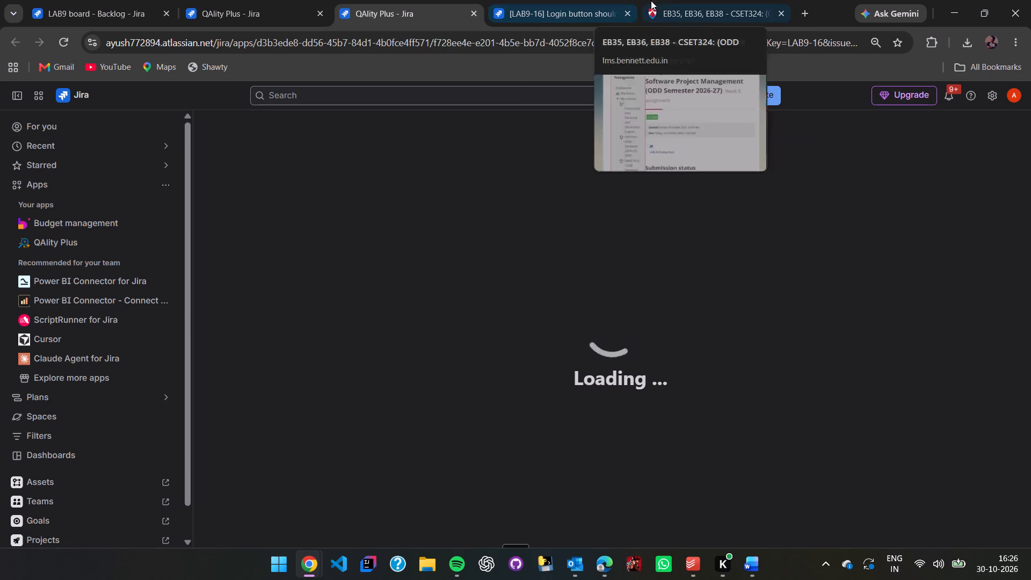
{"action": "left_click", "coordinate": [629, 14]}
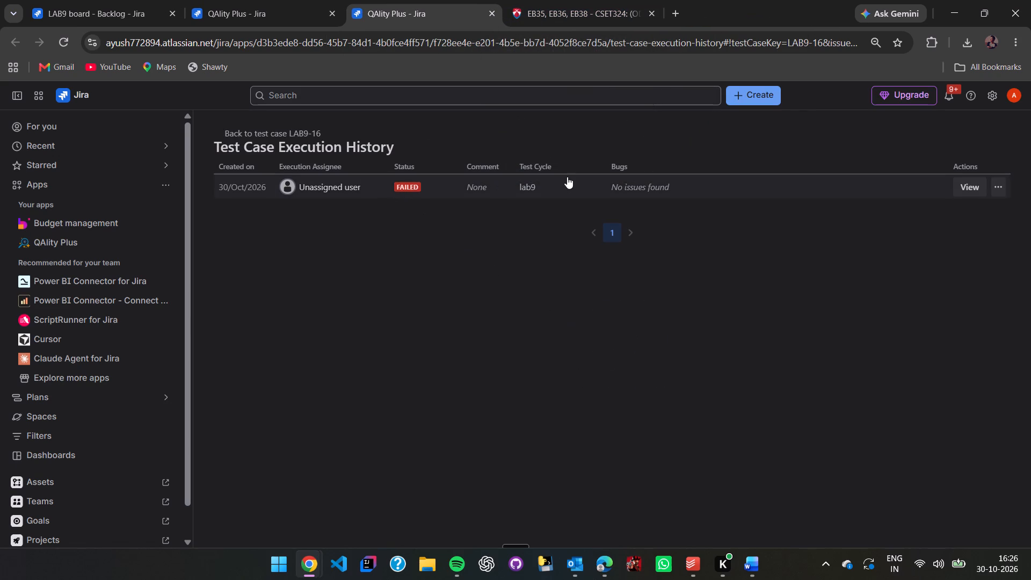
{"action": "left_click", "coordinate": [694, 196]}
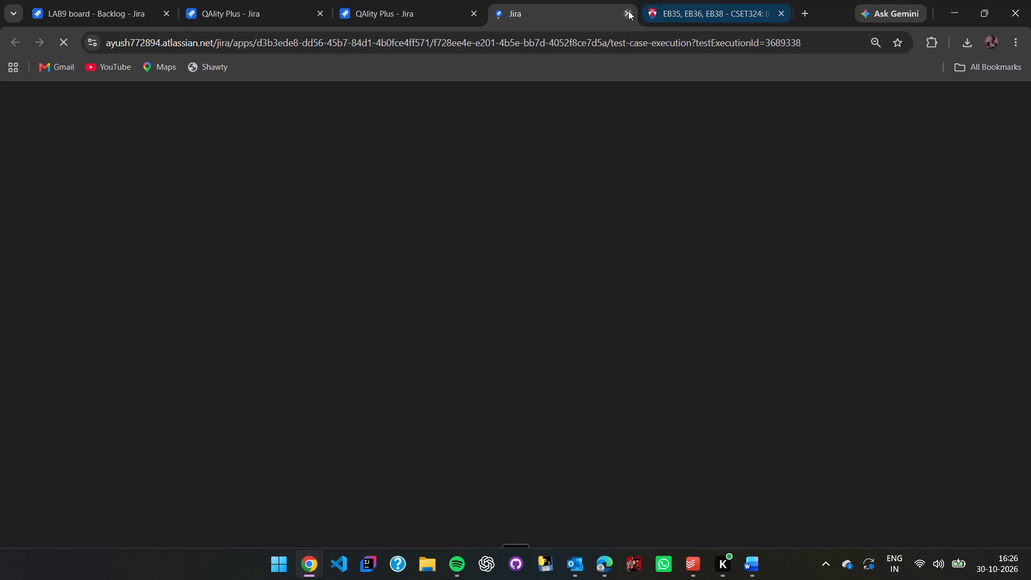
{"action": "left_click", "coordinate": [625, 14]}
{"action": "left_click", "coordinate": [390, 3]}
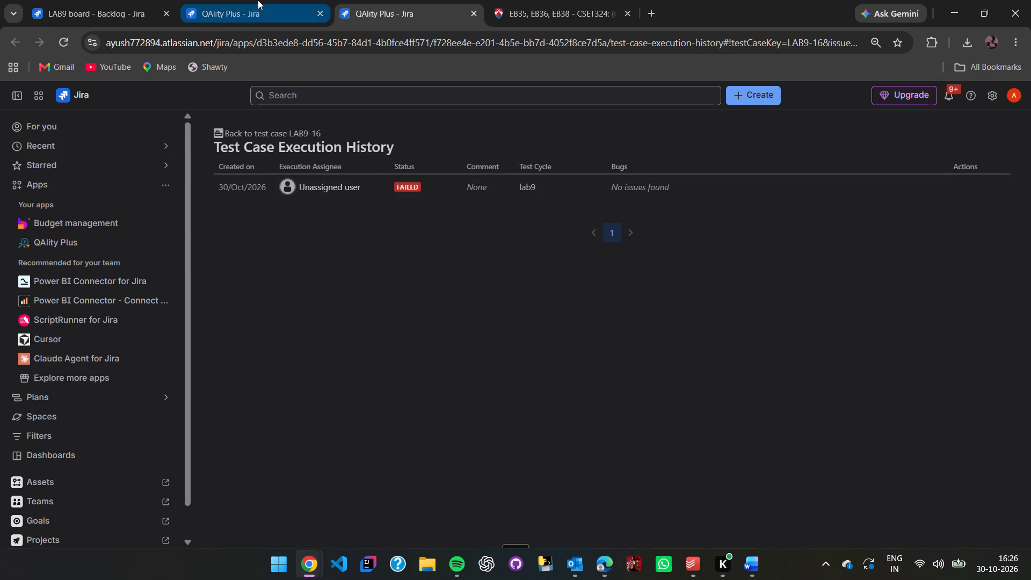
{"action": "left_click", "coordinate": [258, 0]}
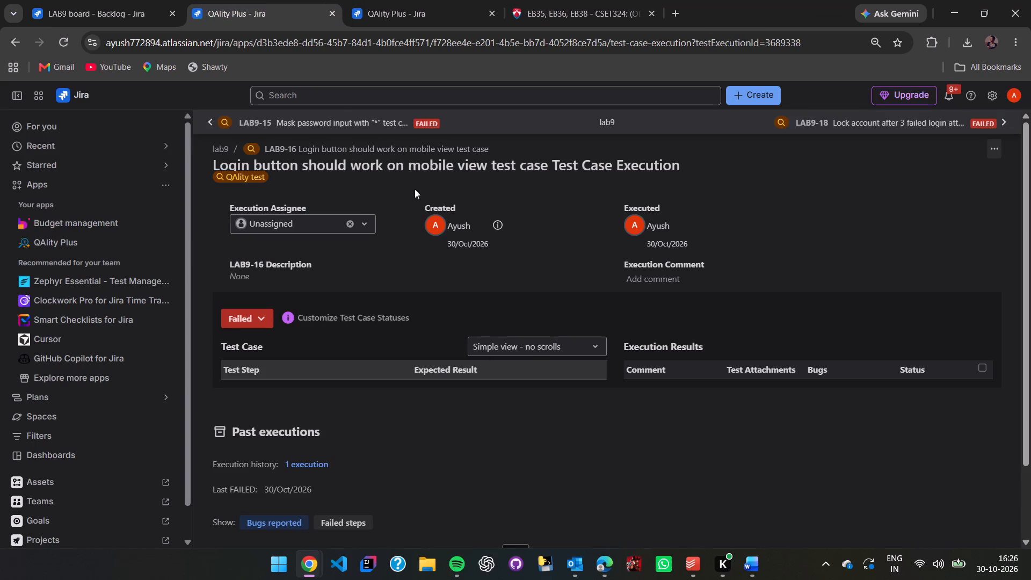
Assign the LAB9-16 test case execution to Ayush and go back to the lab9 test cycle details.
{"action": "left_click", "coordinate": [372, 218]}
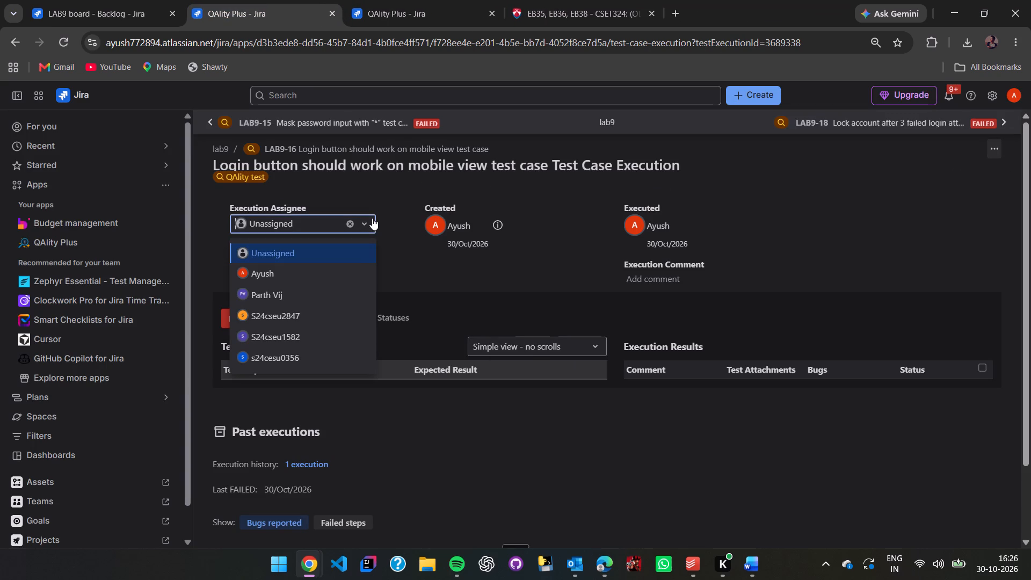
{"action": "left_click", "coordinate": [353, 272]}
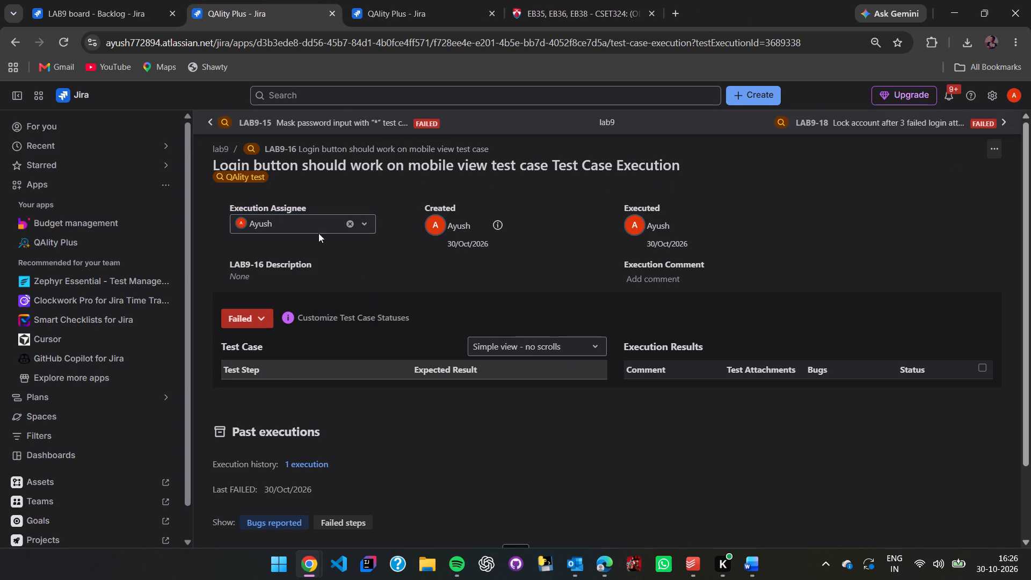
{"action": "left_click", "coordinate": [362, 320]}
{"action": "left_click", "coordinate": [492, 257]}
{"action": "scroll", "coordinate": [471, 404], "scroll_direction": "down", "scroll_amount": 2}
{"action": "scroll", "coordinate": [471, 404], "scroll_direction": "right", "scroll_amount": 3}
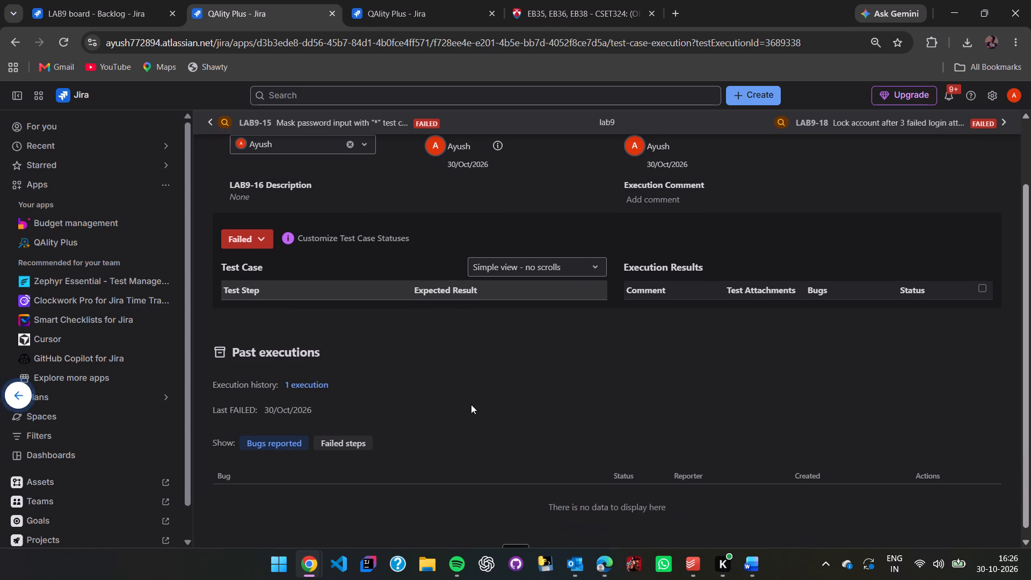
{"action": "scroll", "coordinate": [471, 404], "scroll_direction": "right", "scroll_amount": 2}
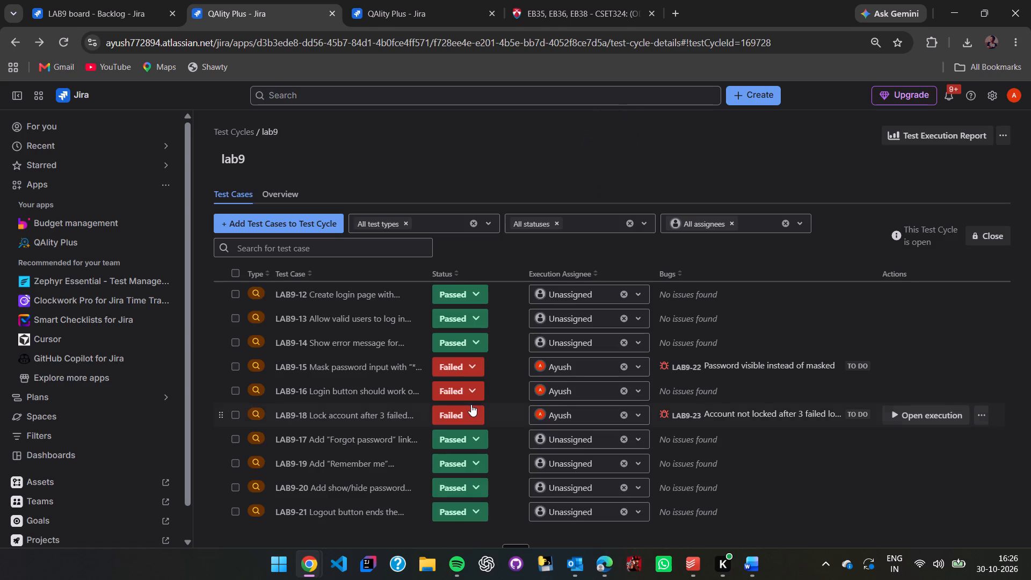
Look at the failed LAB9-15 execution from the lab9 test cycle and return to the cycle details.
{"action": "left_click", "coordinate": [469, 414]}
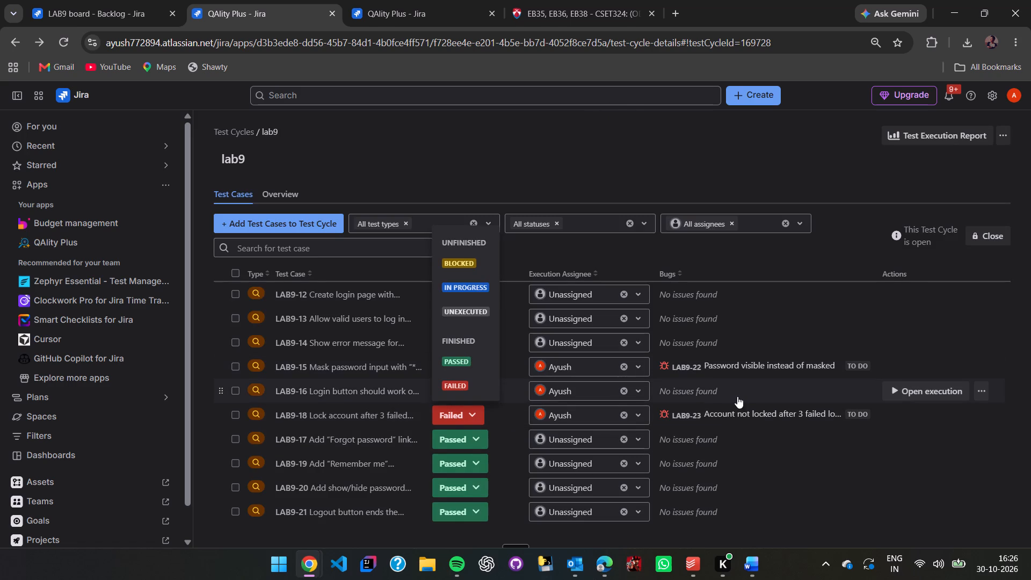
{"action": "left_click", "coordinate": [980, 389]}
{"action": "left_click", "coordinate": [911, 367]}
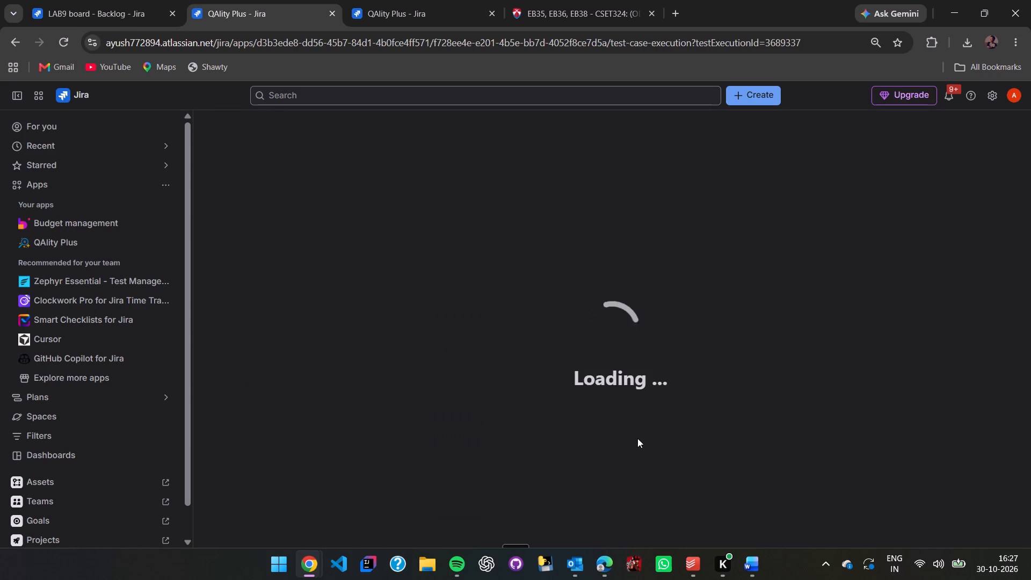
{"action": "scroll", "coordinate": [637, 438], "scroll_direction": "right", "scroll_amount": 6}
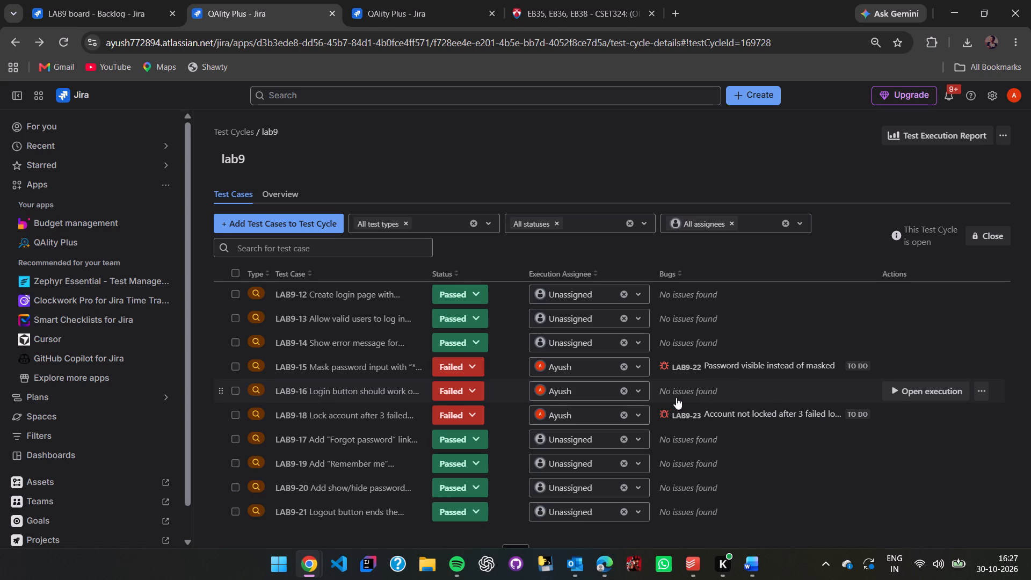
Reopen the LAB9-16 execution and check its past executions section for reported bugs.
{"action": "left_click", "coordinate": [930, 390]}
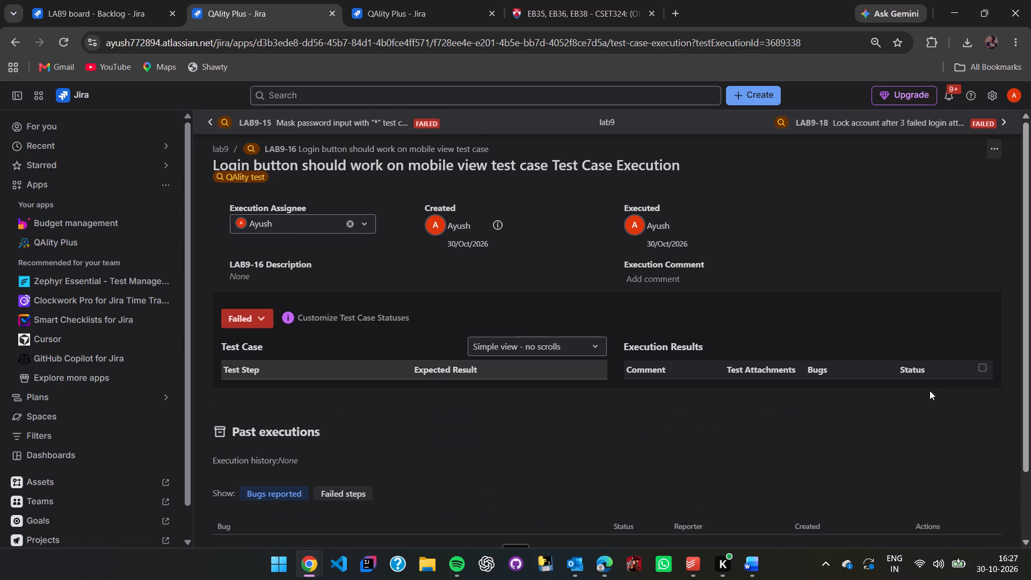
{"action": "scroll", "coordinate": [930, 390], "scroll_direction": "down", "scroll_amount": 3}
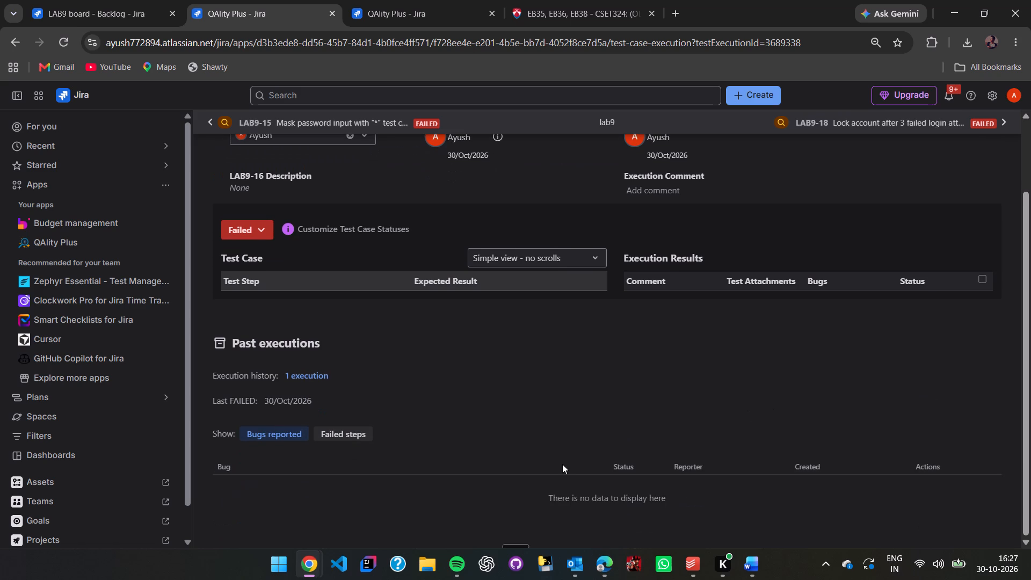
Return to the lab9 test cycle details and set the LAB9-16 test case status to Passed.
{"action": "left_click", "coordinate": [299, 436]}
{"action": "scroll", "coordinate": [691, 472], "scroll_direction": "right", "scroll_amount": 1}
{"action": "scroll", "coordinate": [664, 400], "scroll_direction": "right", "scroll_amount": 5}
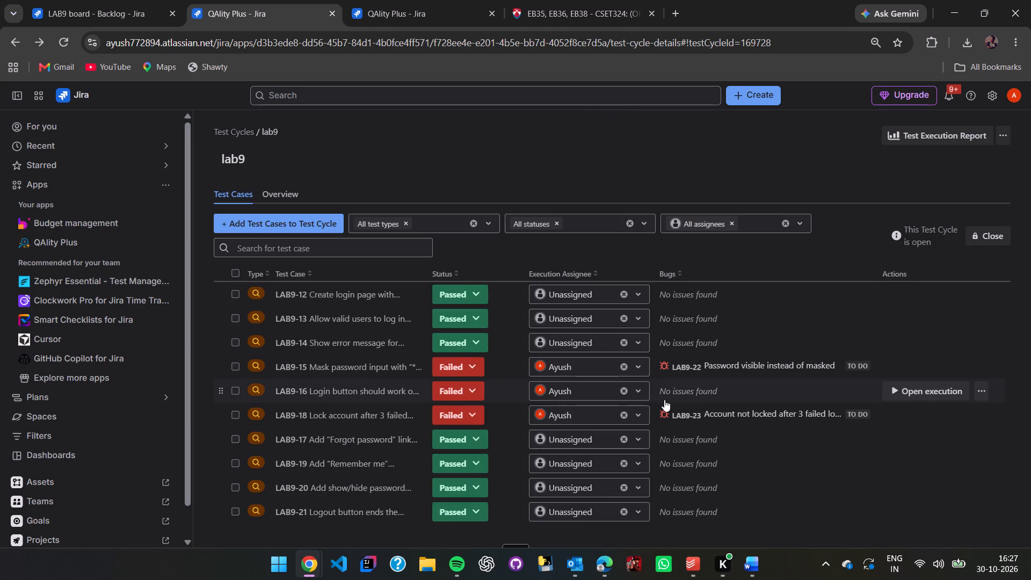
{"action": "left_click", "coordinate": [476, 392]}
{"action": "left_click", "coordinate": [472, 339]}
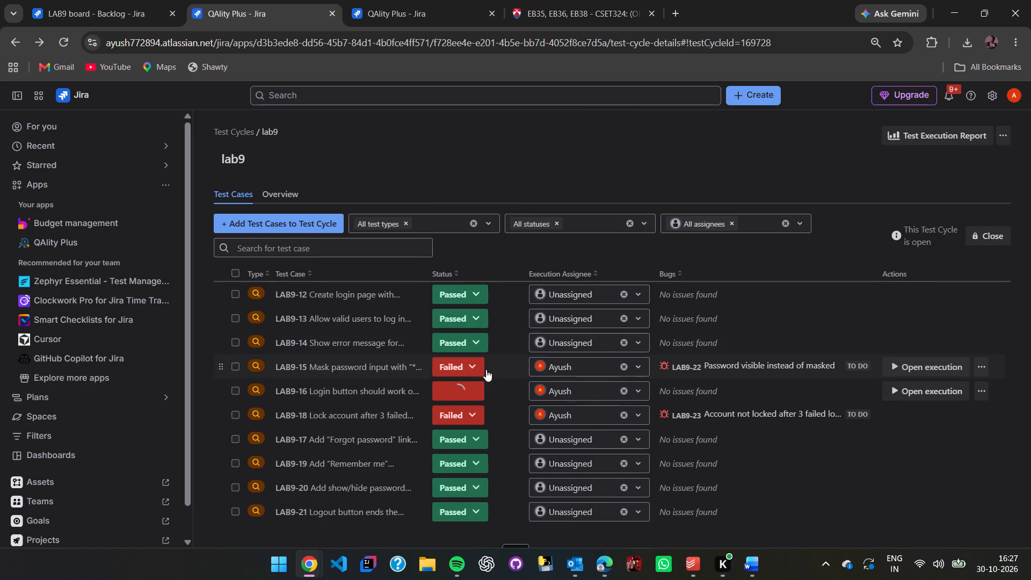
Set the LAB9-17 "Forgot password" test case status to Failed and open its execution.
{"action": "left_click", "coordinate": [459, 438]}
{"action": "left_click", "coordinate": [456, 409]}
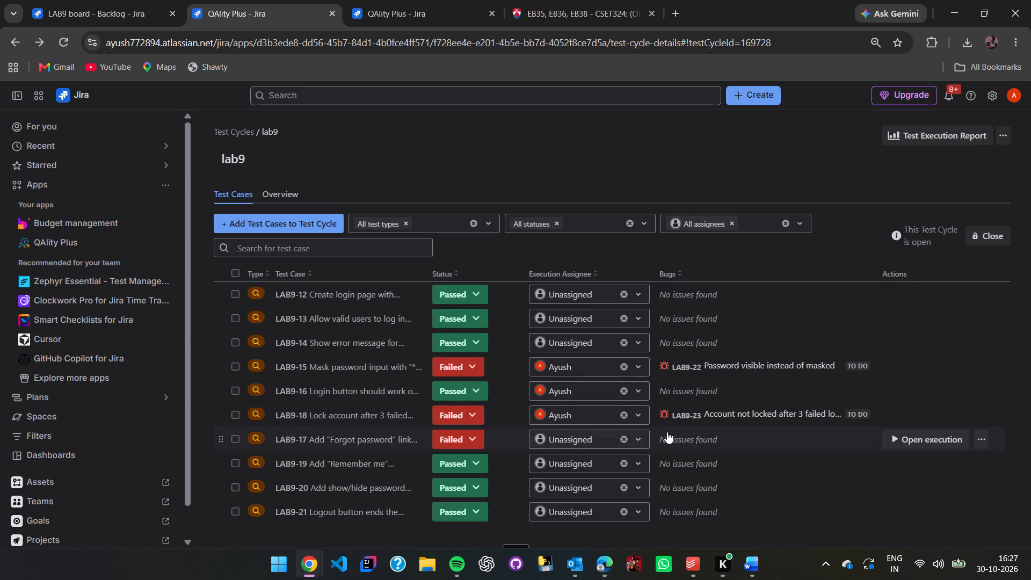
{"action": "left_click", "coordinate": [911, 441]}
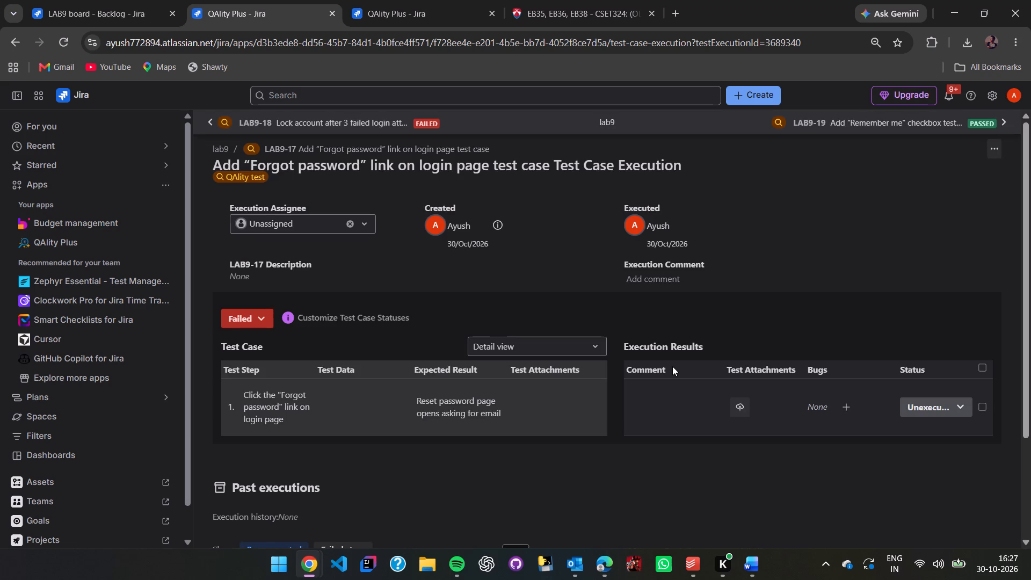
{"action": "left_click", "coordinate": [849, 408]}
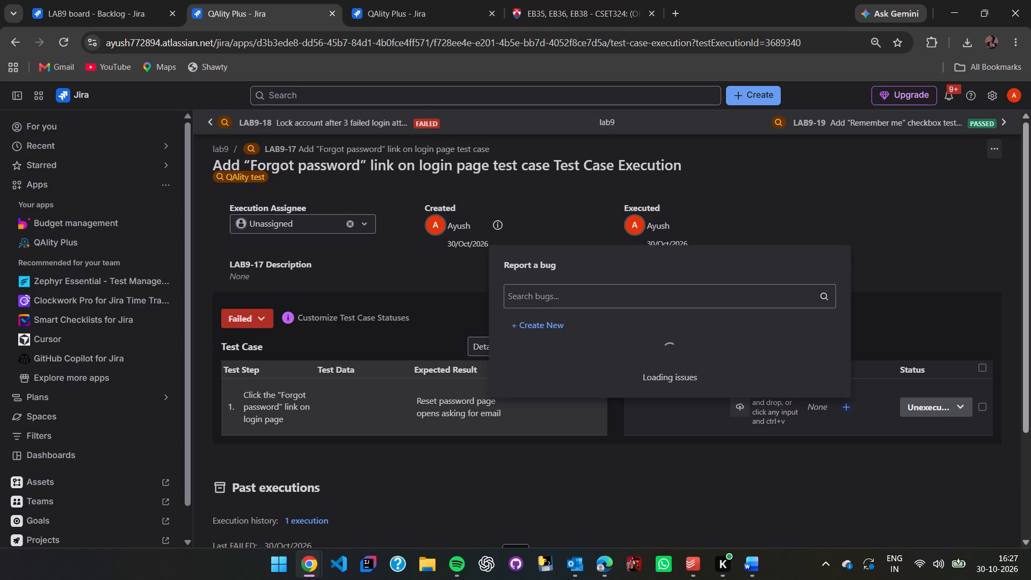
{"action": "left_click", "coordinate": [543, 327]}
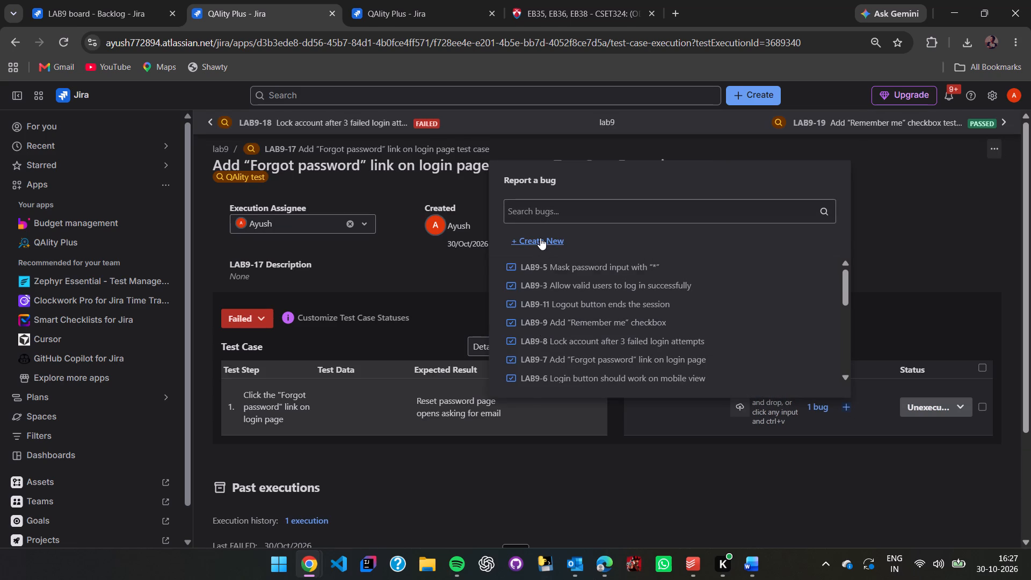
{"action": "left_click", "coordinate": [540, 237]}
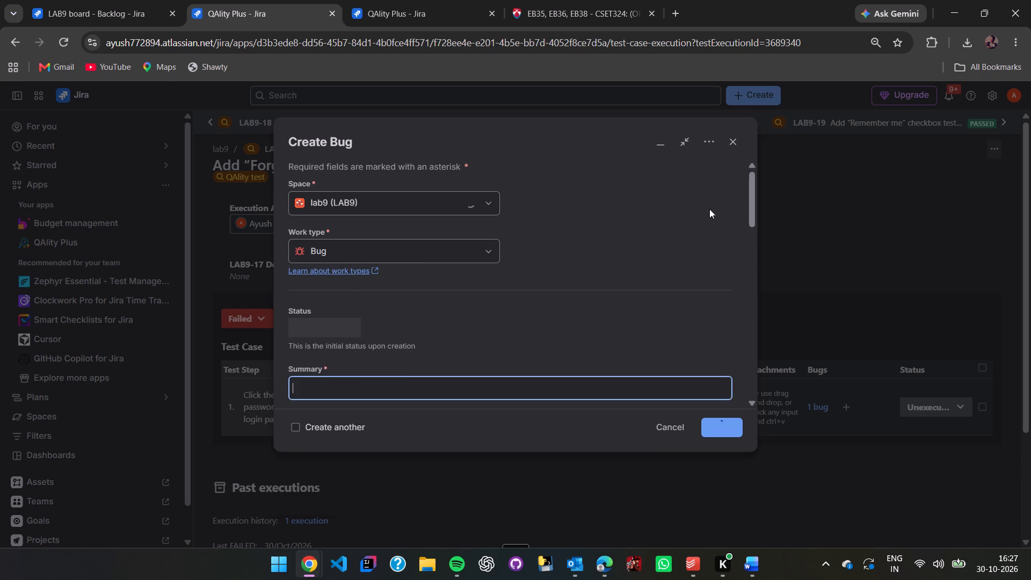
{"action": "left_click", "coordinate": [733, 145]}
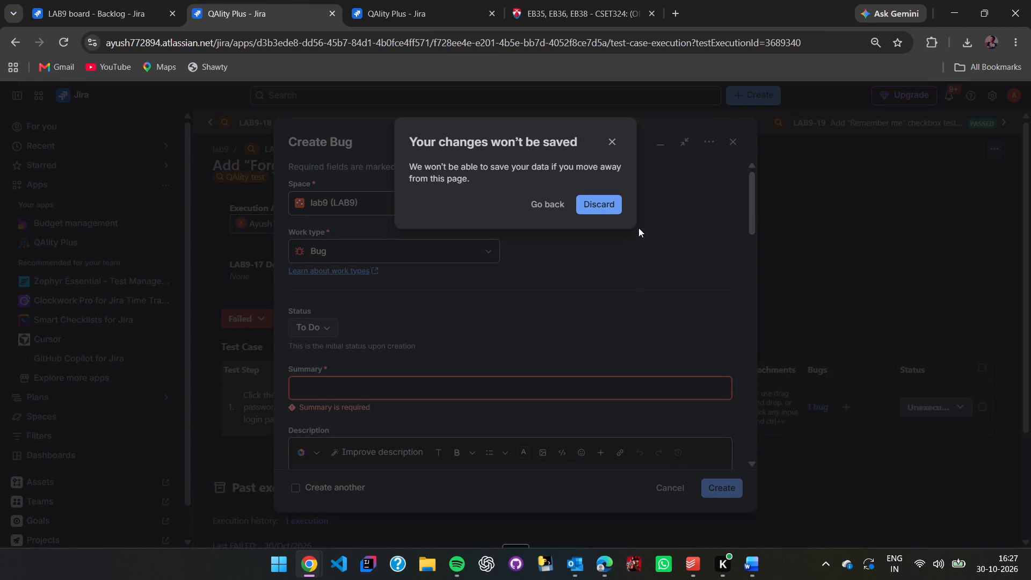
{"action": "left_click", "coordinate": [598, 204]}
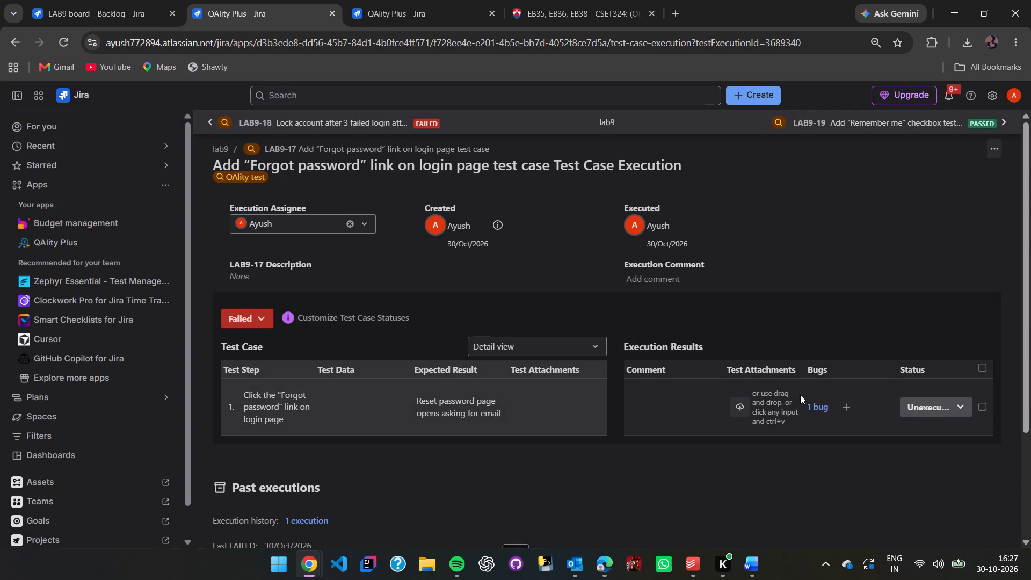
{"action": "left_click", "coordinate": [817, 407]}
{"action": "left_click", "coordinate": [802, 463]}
Start creating a new bug for the "Forgot password" link test step of the LAB9-17 execution.
{"action": "left_click", "coordinate": [845, 406]}
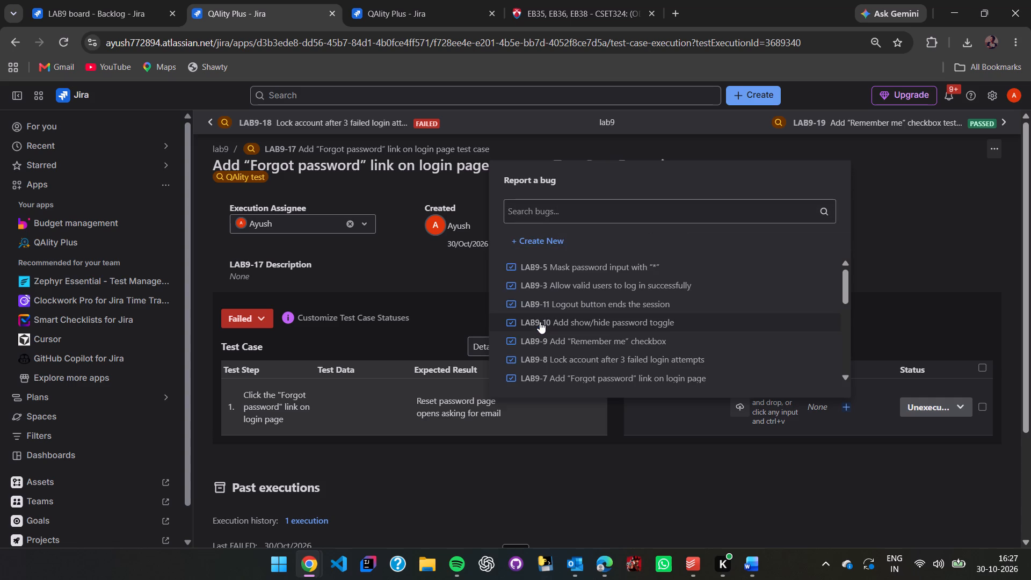
{"action": "left_click", "coordinate": [540, 240]}
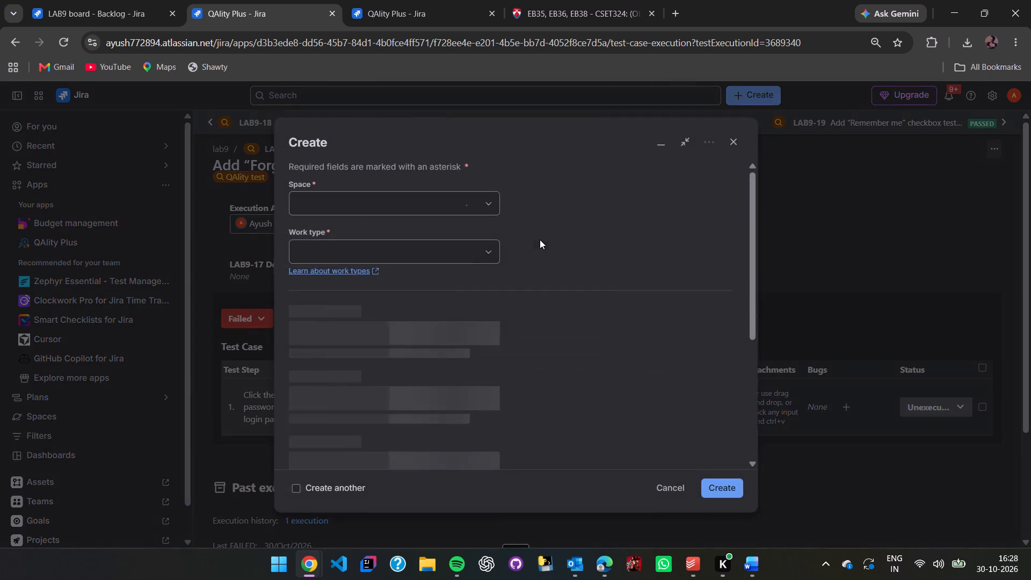
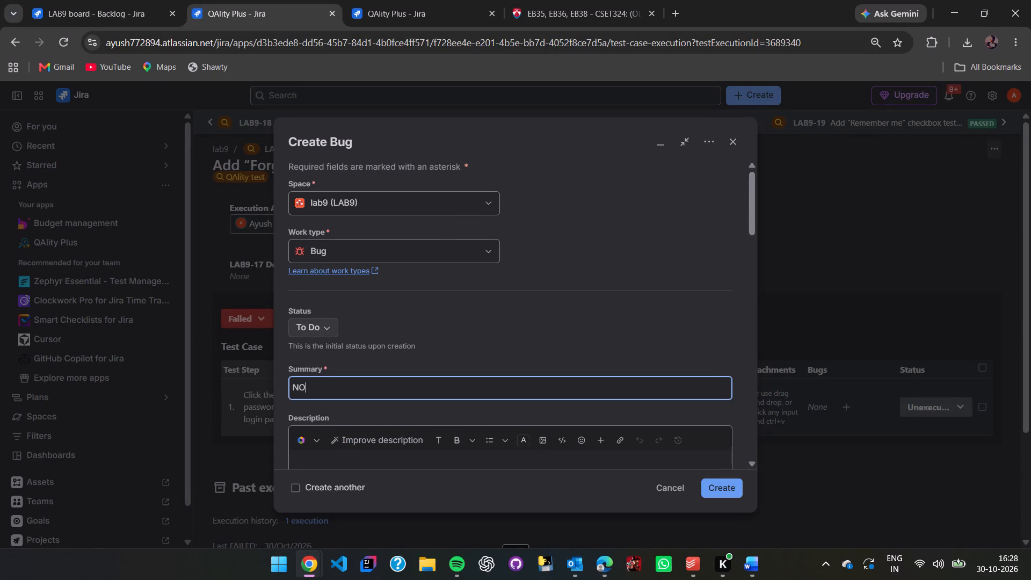
Enter a summary beginning "NOT getting" for the new LAB9 bug reported from the failed LAB9-17 execution.
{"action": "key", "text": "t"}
{"action": "key", "text": "BackSpace"}
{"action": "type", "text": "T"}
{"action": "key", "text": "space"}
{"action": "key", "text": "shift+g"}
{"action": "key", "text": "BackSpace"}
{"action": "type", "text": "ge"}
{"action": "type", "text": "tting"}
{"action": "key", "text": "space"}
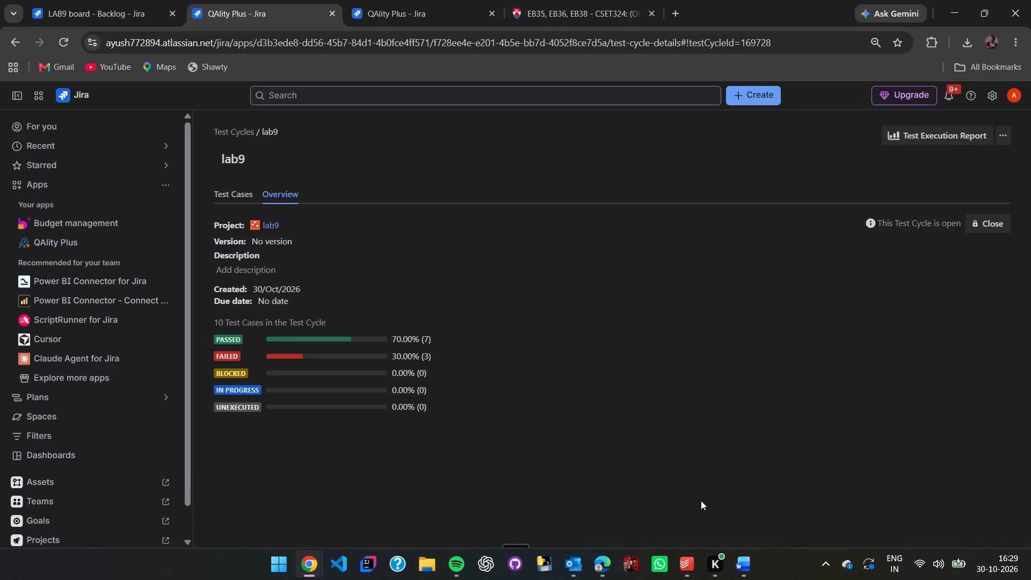
Paste the captured lab9 test cycle overview on a new line at the end of the Word document and return to Jira.
{"action": "left_click", "coordinate": [750, 554]}
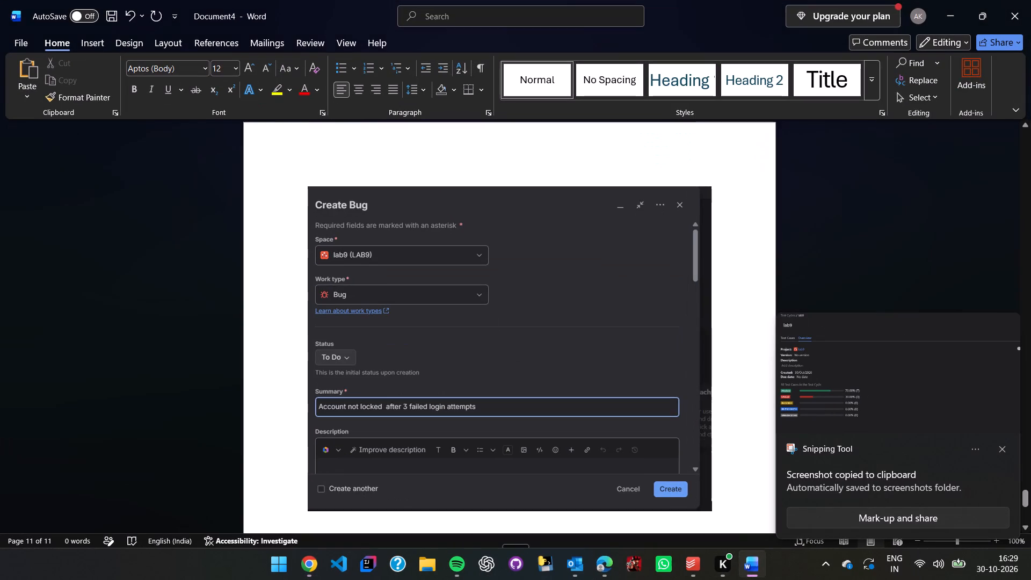
{"action": "key", "text": "Return"}
{"action": "key", "text": "ctrl+v"}
{"action": "key", "text": "alt+Tab"}
Open the Test Execution Report from the lab9 test cycle and dismiss the screenshot notification.
{"action": "left_click", "coordinate": [238, 196]}
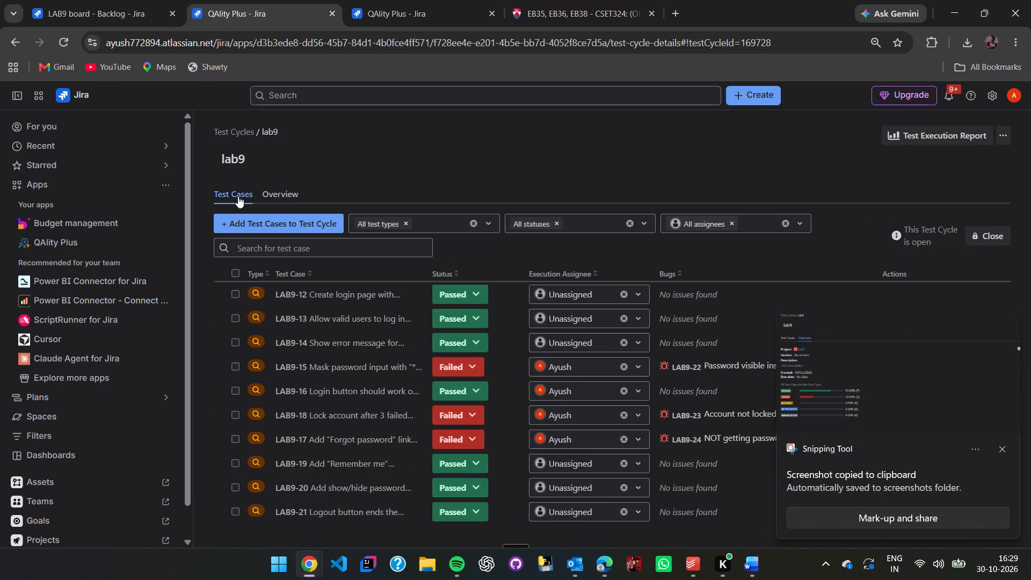
{"action": "left_click", "coordinate": [911, 132]}
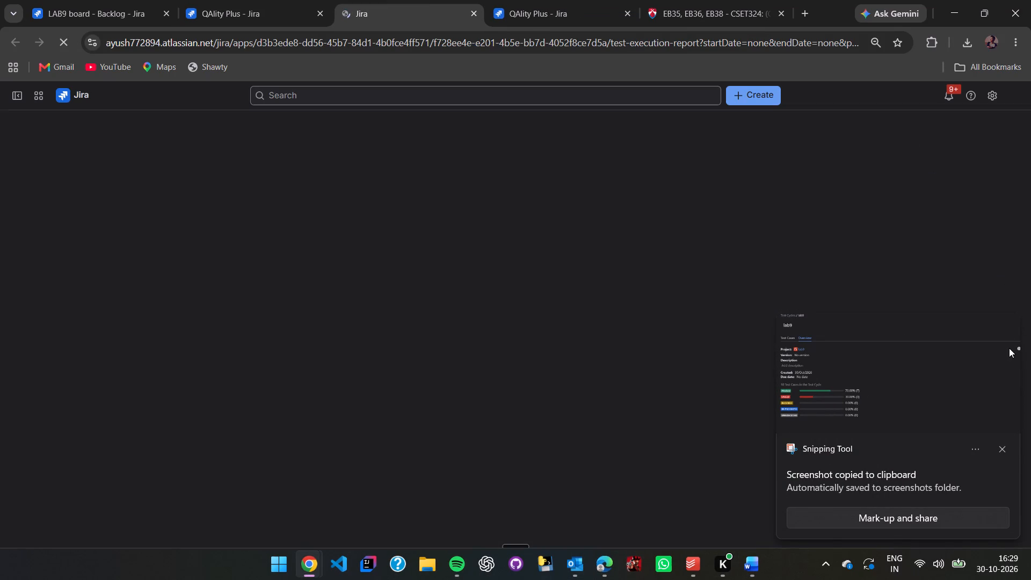
{"action": "left_click", "coordinate": [1000, 452]}
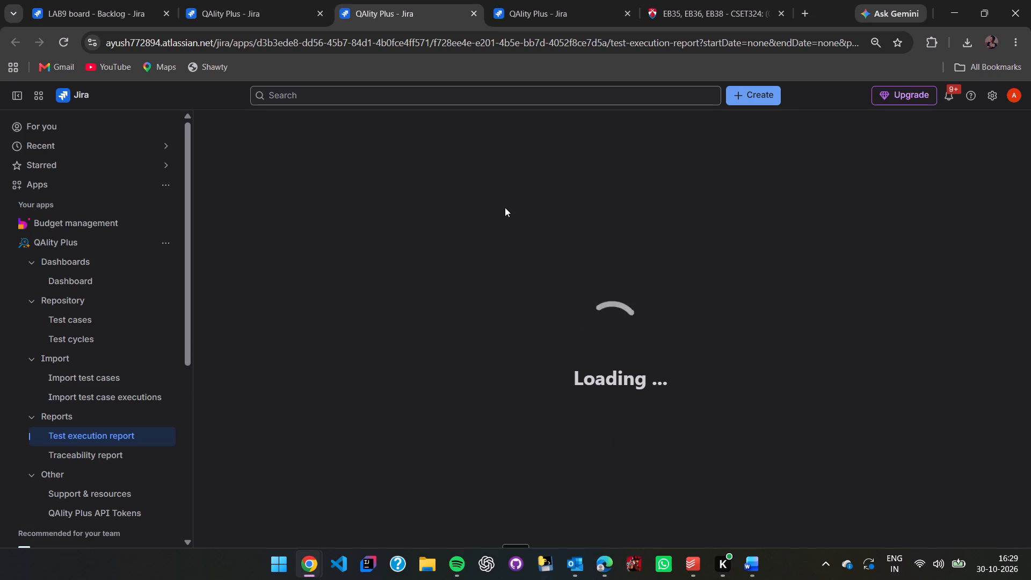
Capture the Test Execution Report for all projects and paste it below the cycle overview image in Word.
{"action": "key", "text": "shift+super+s"}
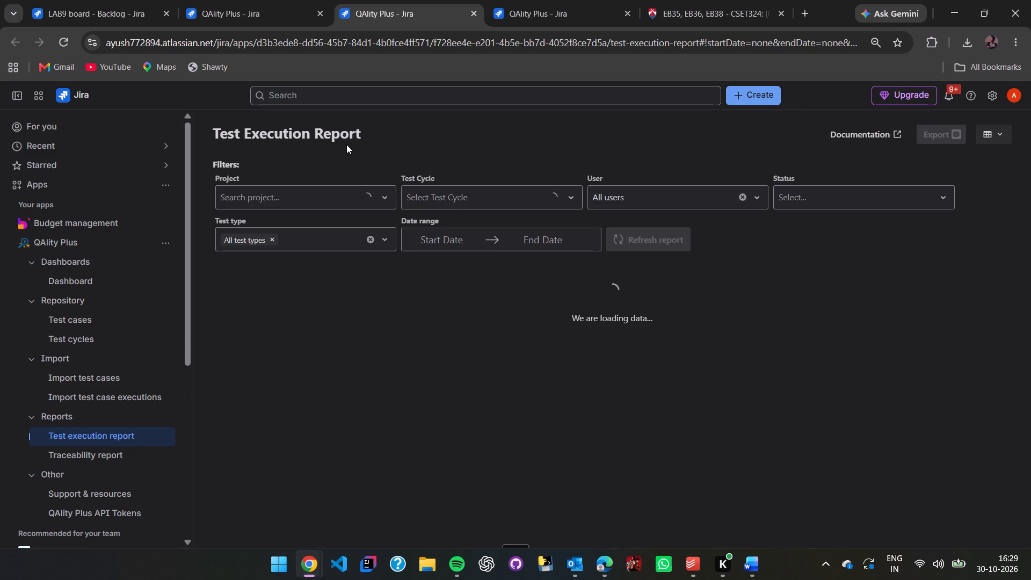
{"action": "left_click", "coordinate": [611, 25]}
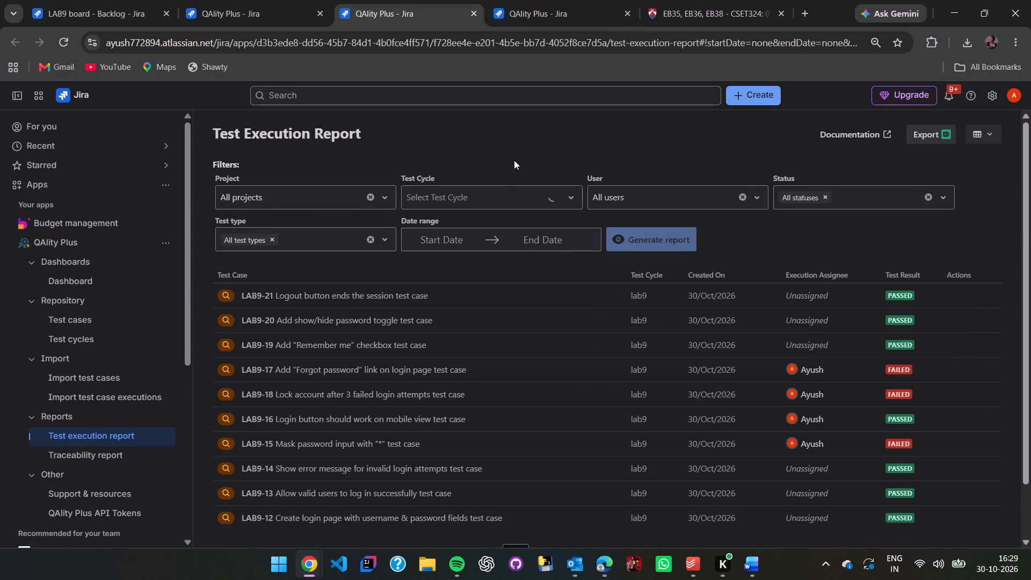
{"action": "key", "text": "shift+super+s"}
{"action": "left_click_drag", "start_coordinate": [199, 128], "coordinate": [1019, 525]}
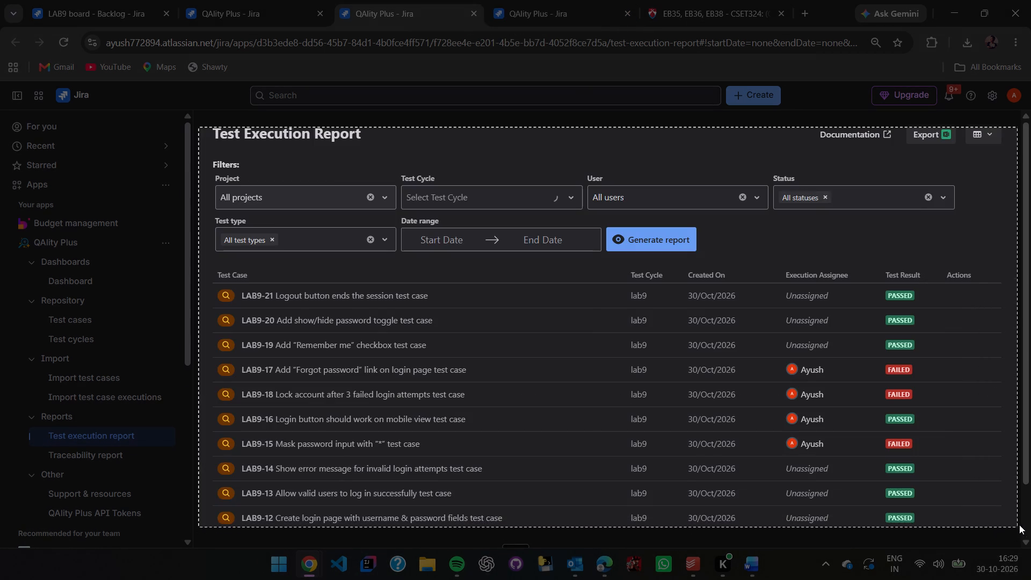
{"action": "left_click_drag", "start_coordinate": [1019, 525], "coordinate": [1020, 524]}
{"action": "key", "text": "alt+Tab"}
{"action": "key", "text": "ctrl+v"}
{"action": "key", "text": "alt+Tab"}
{"action": "key", "text": "alt+Tab"}
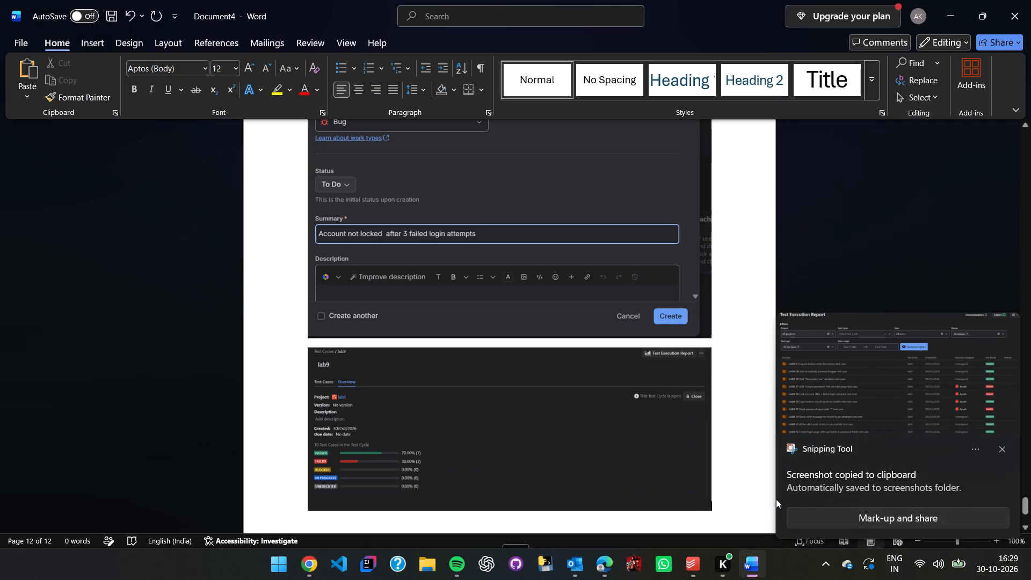
{"action": "left_click", "coordinate": [758, 489]}
{"action": "key", "text": "Return"}
{"action": "key", "text": "ctrl+v"}
{"action": "key", "text": "alt+Tab"}
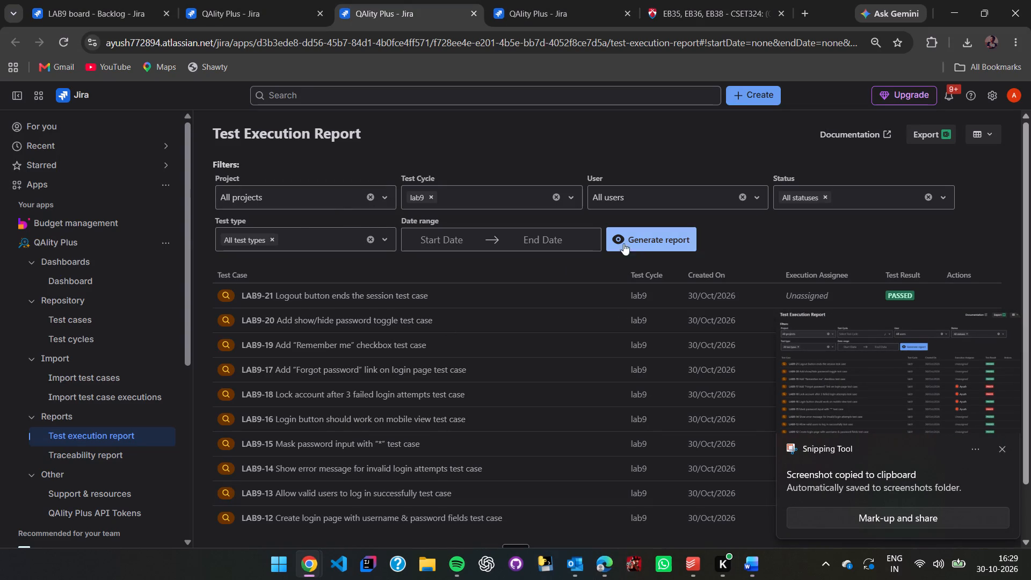
Set the report's project filter to lab9 (LAB9), keep the lab9 test cycle, and generate the report.
{"action": "left_click", "coordinate": [285, 219]}
{"action": "left_click", "coordinate": [279, 204]}
{"action": "left_click", "coordinate": [279, 261]}
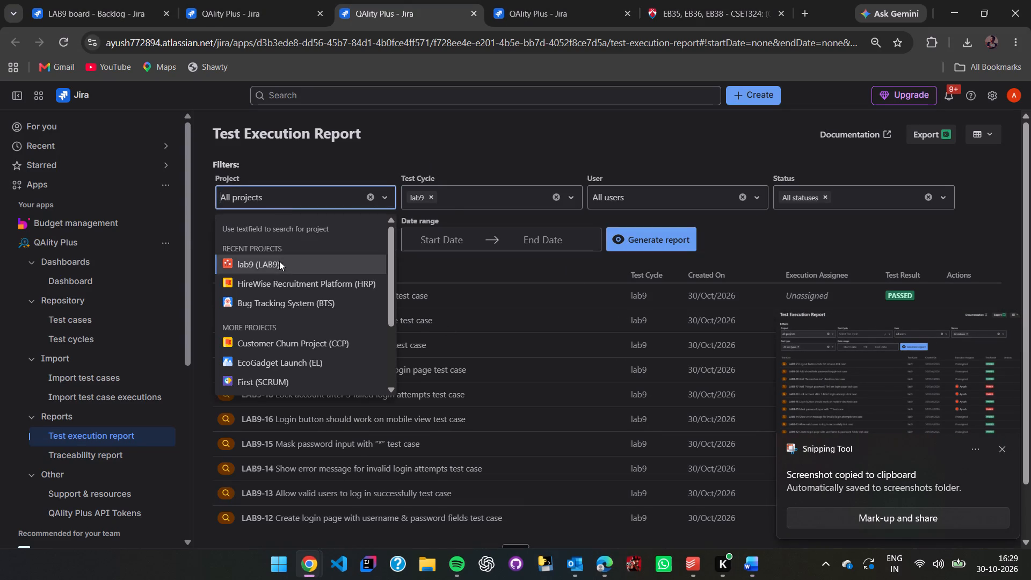
{"action": "left_click", "coordinate": [470, 198]}
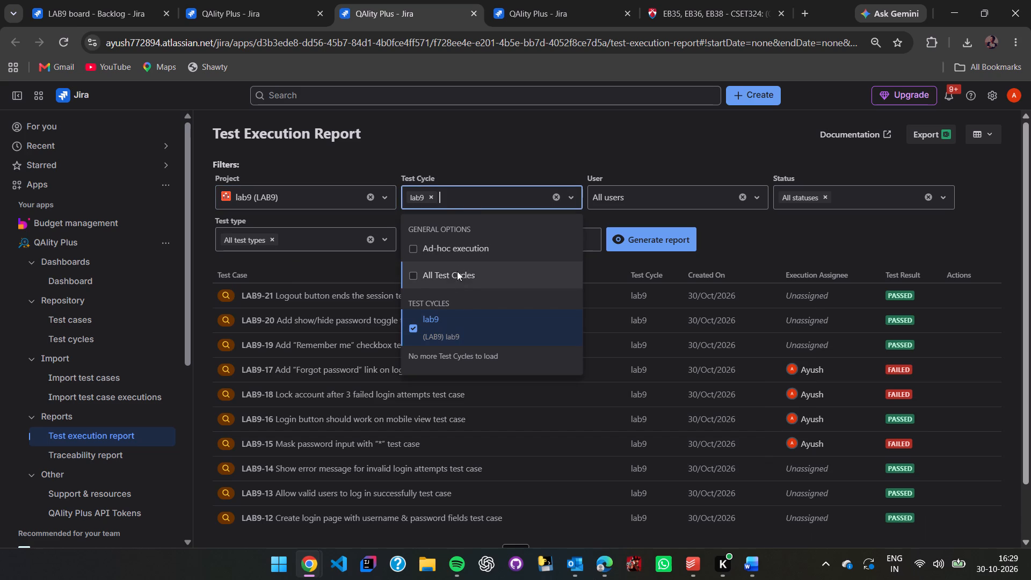
{"action": "left_click", "coordinate": [594, 123]}
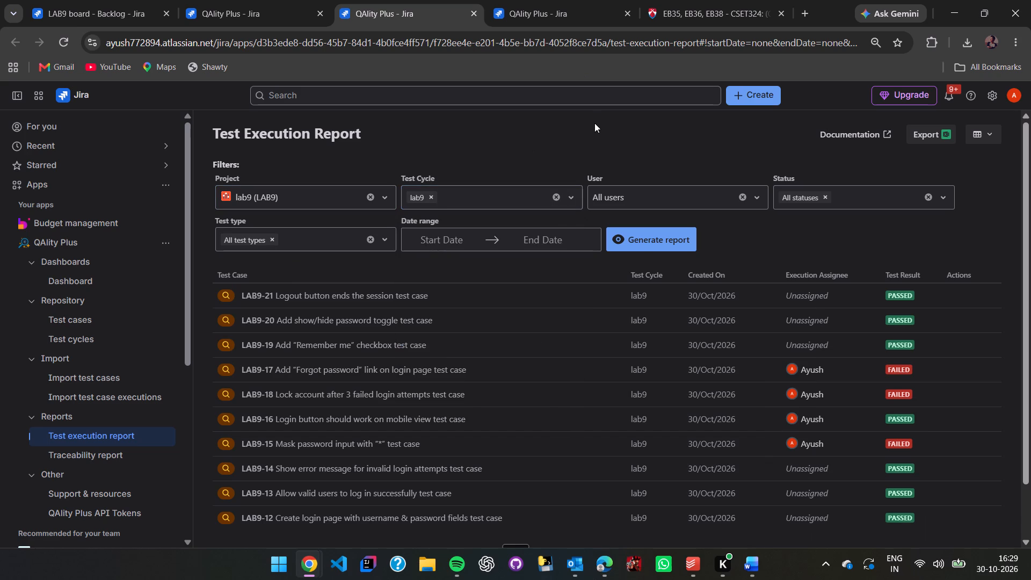
{"action": "left_click", "coordinate": [642, 250]}
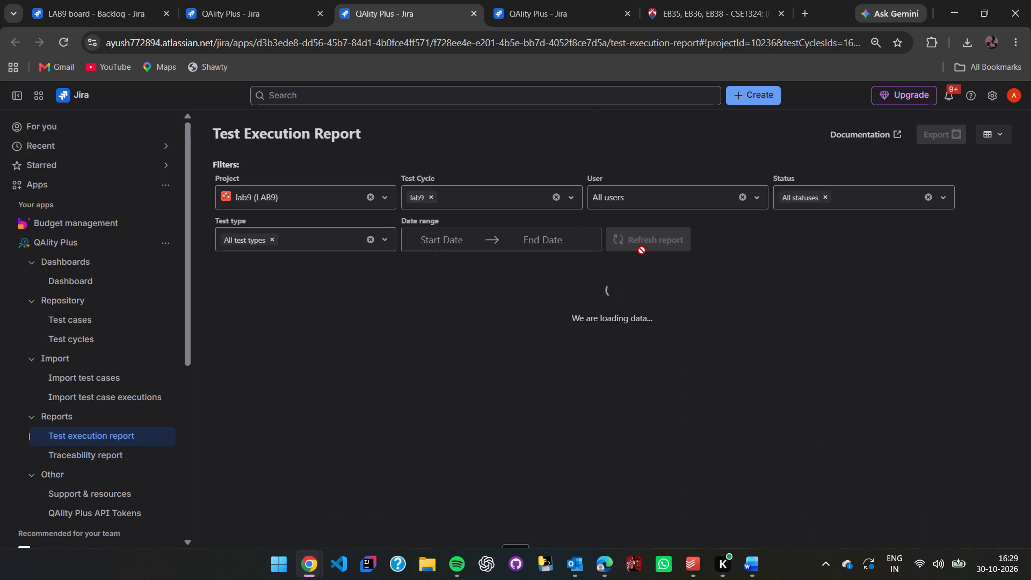
Capture the lab9-filtered Test Execution Report and paste it into the Word document.
{"action": "scroll", "coordinate": [642, 250], "scroll_direction": "down", "scroll_amount": 1}
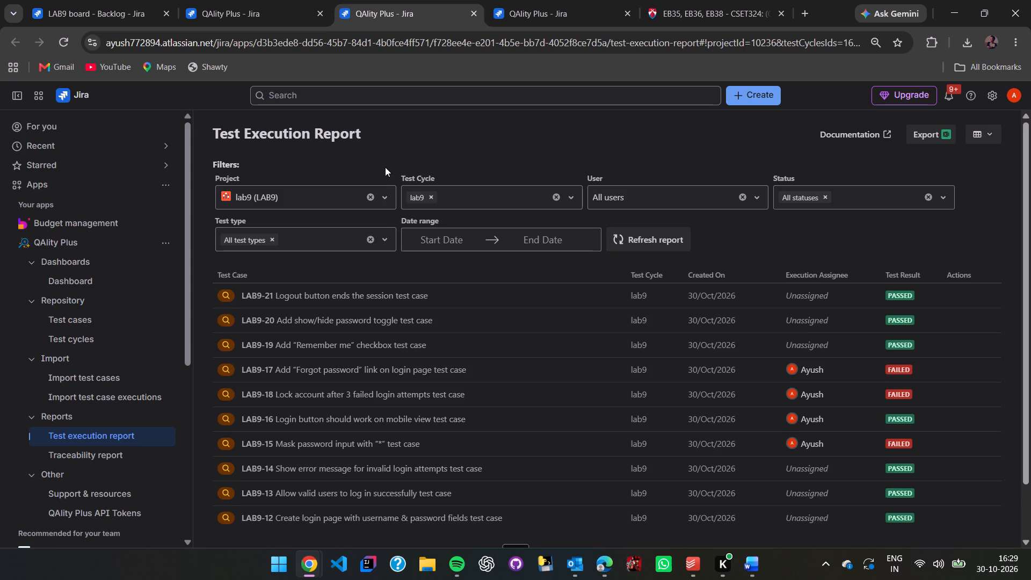
{"action": "key", "text": "shift+super+s"}
{"action": "left_click_drag", "start_coordinate": [199, 106], "coordinate": [962, 547]}
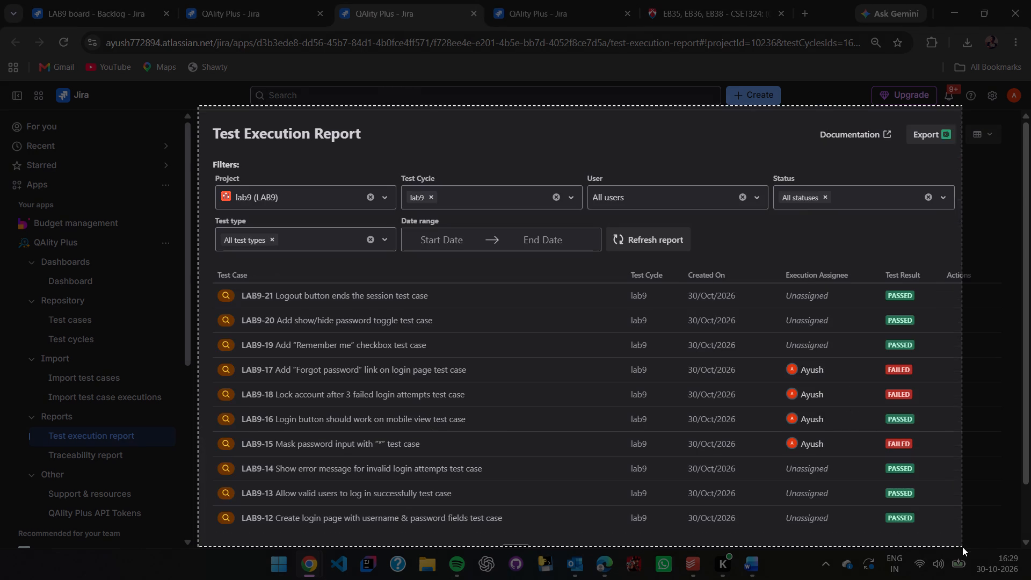
{"action": "left_click_drag", "start_coordinate": [962, 547], "coordinate": [981, 537]}
{"action": "key", "text": "alt+Tab"}
{"action": "key", "text": "ctrl+v"}
{"action": "key", "text": "alt+Tab"}
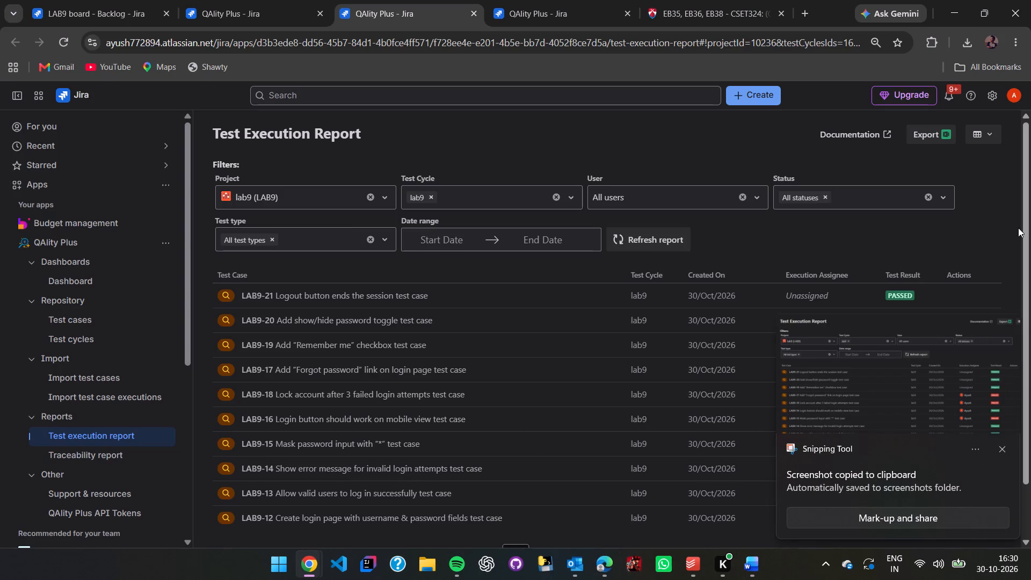
Export the Test Execution Report and open the downloaded file in Excel.
{"action": "left_click", "coordinate": [931, 137]}
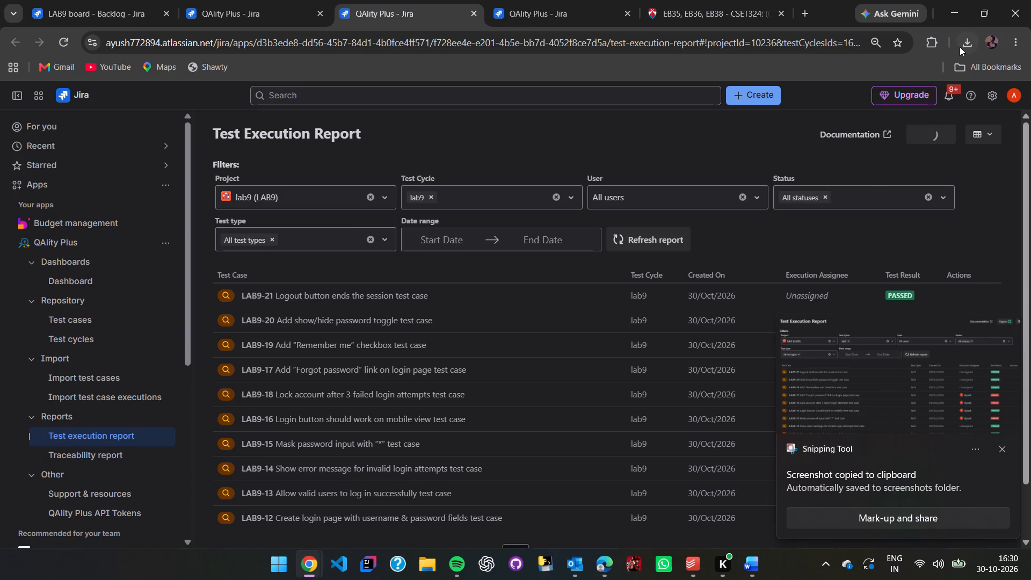
{"action": "left_click", "coordinate": [962, 47]}
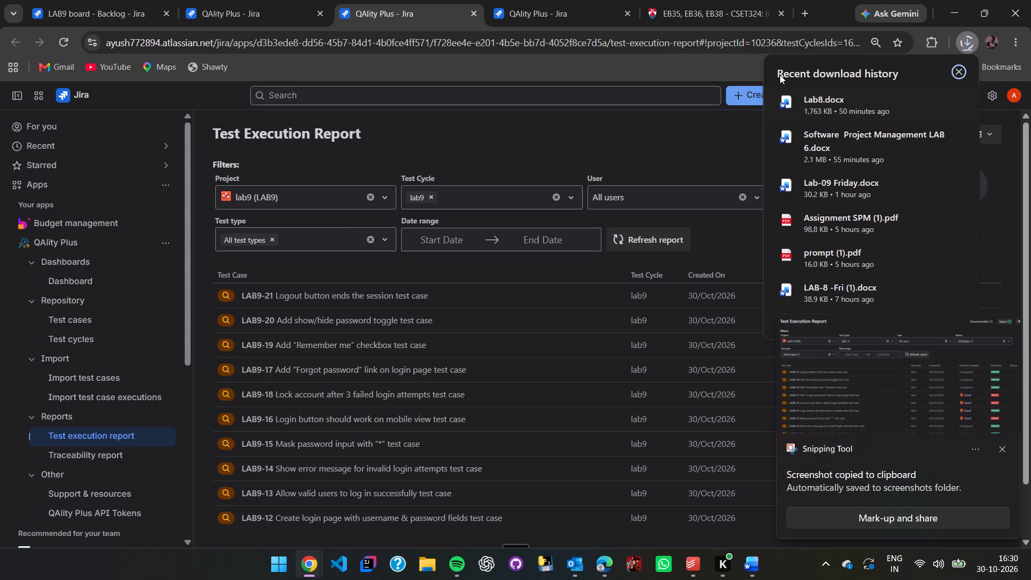
{"action": "double_click", "coordinate": [971, 40]}
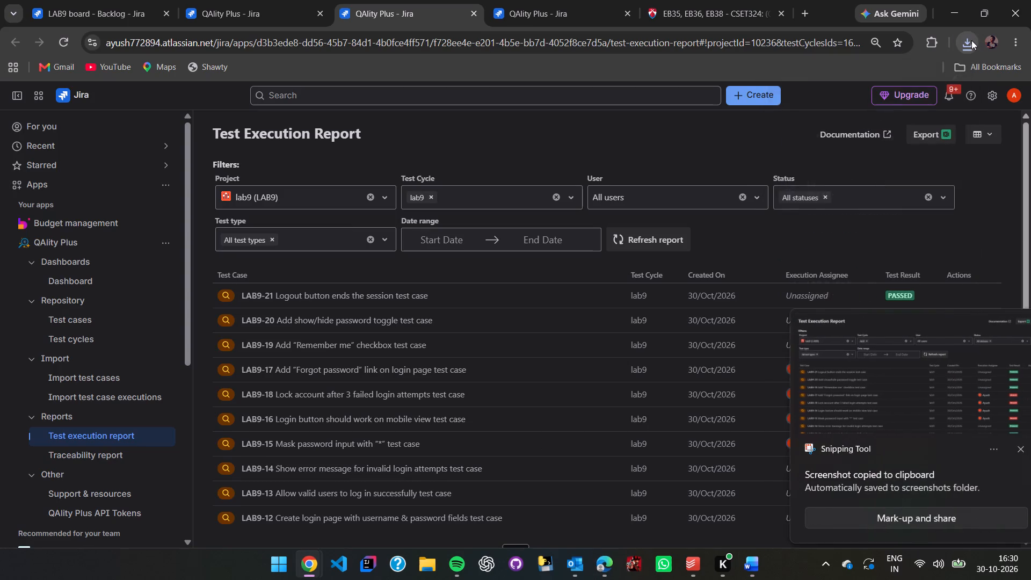
{"action": "left_click", "coordinate": [846, 92]}
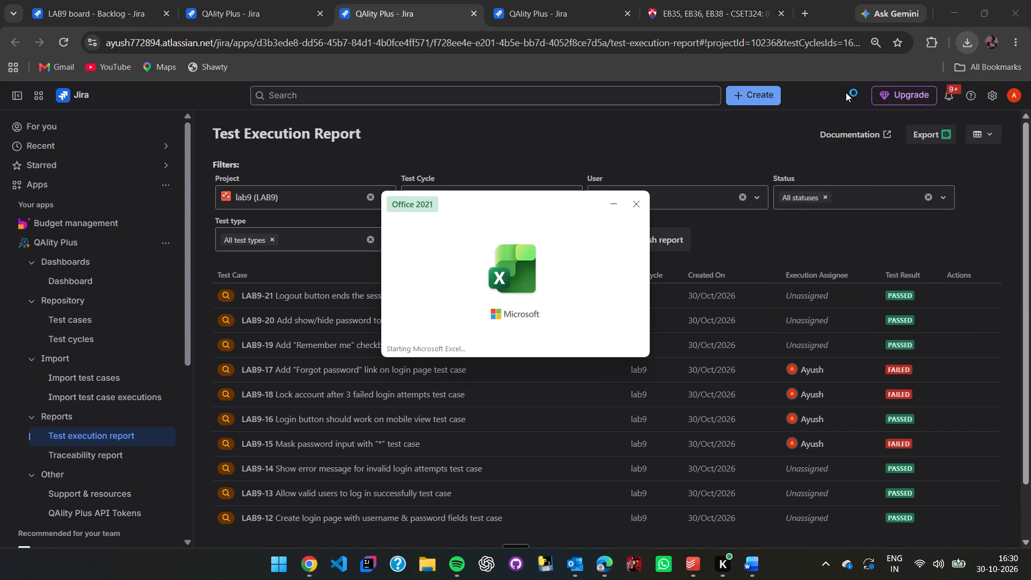
Capture the exported report's Summary sheet in Excel and paste it on a new line in the Word document.
{"action": "key", "text": "shift+super+s"}
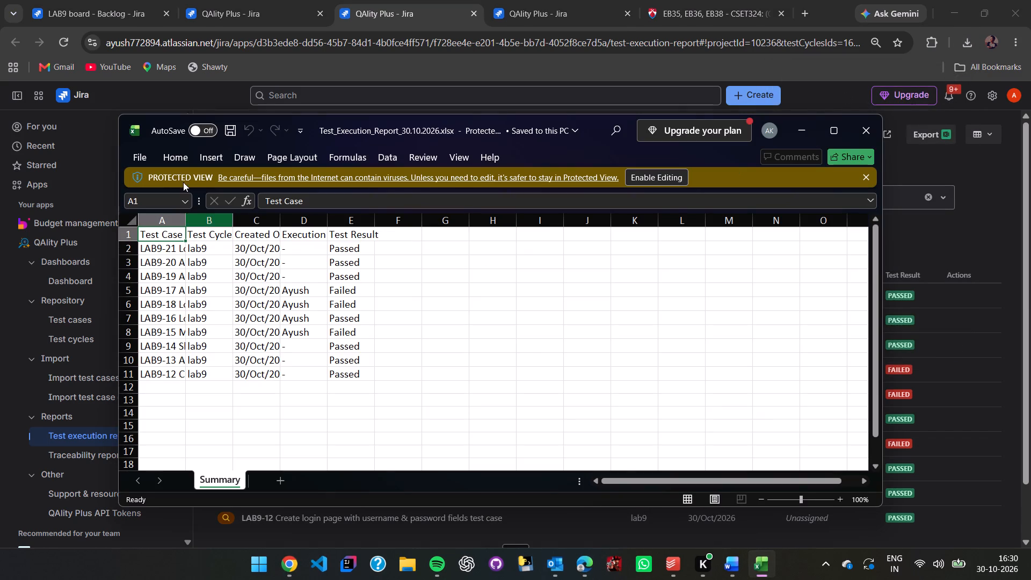
{"action": "left_click_drag", "start_coordinate": [135, 177], "coordinate": [635, 454]}
{"action": "key", "text": "alt+Tab"}
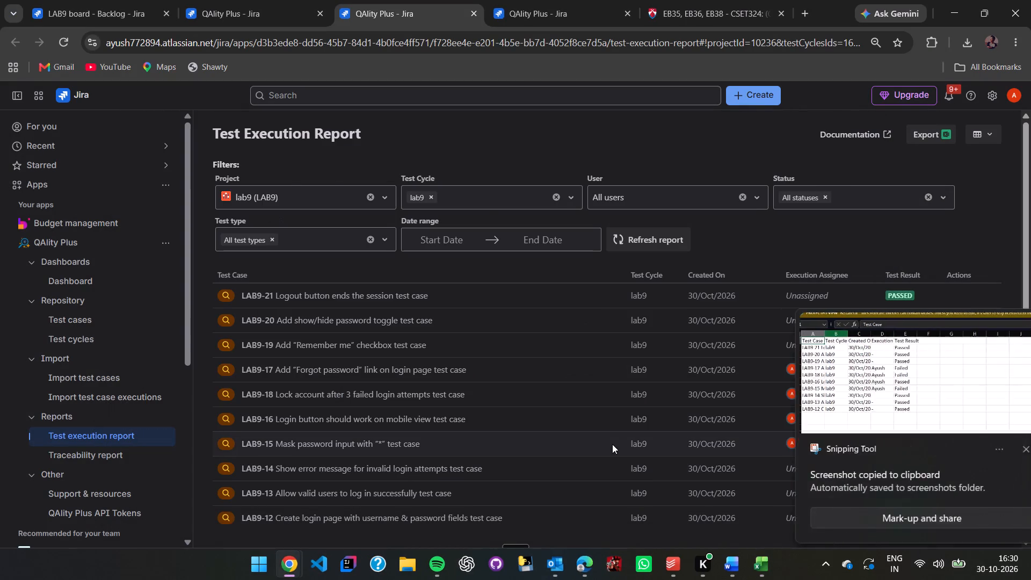
{"action": "key", "text": "alt+Tab"}
{"action": "key", "text": "alt+Tab"}
{"action": "key", "text": "Return"}
{"action": "key", "text": "ctrl+v"}
{"action": "key", "text": "alt+Tab"}
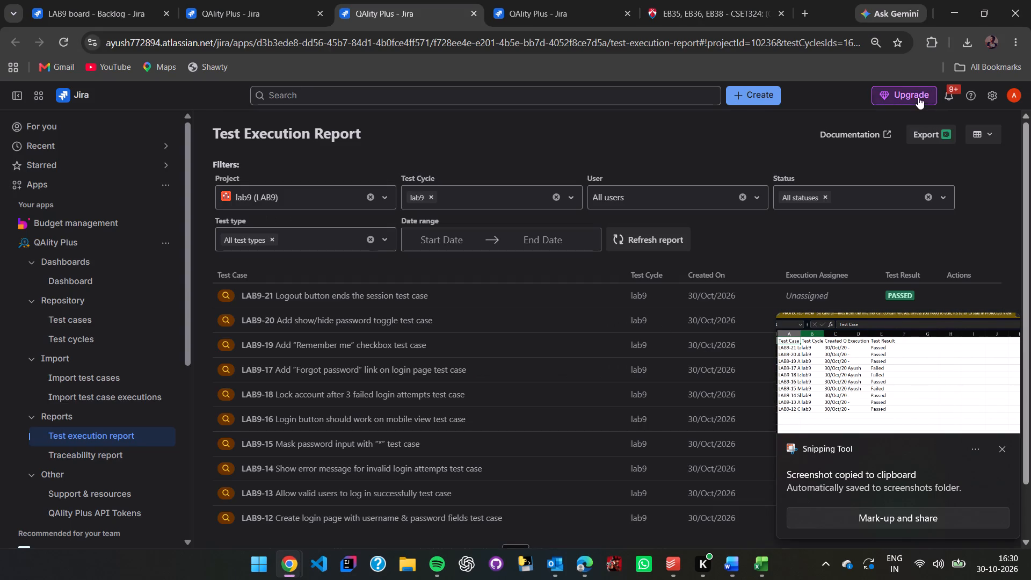
Switch the Test Execution Report in Jira to the pie chart view and dismiss the screenshot notification.
{"action": "left_click", "coordinate": [978, 133]}
{"action": "left_click", "coordinate": [941, 168]}
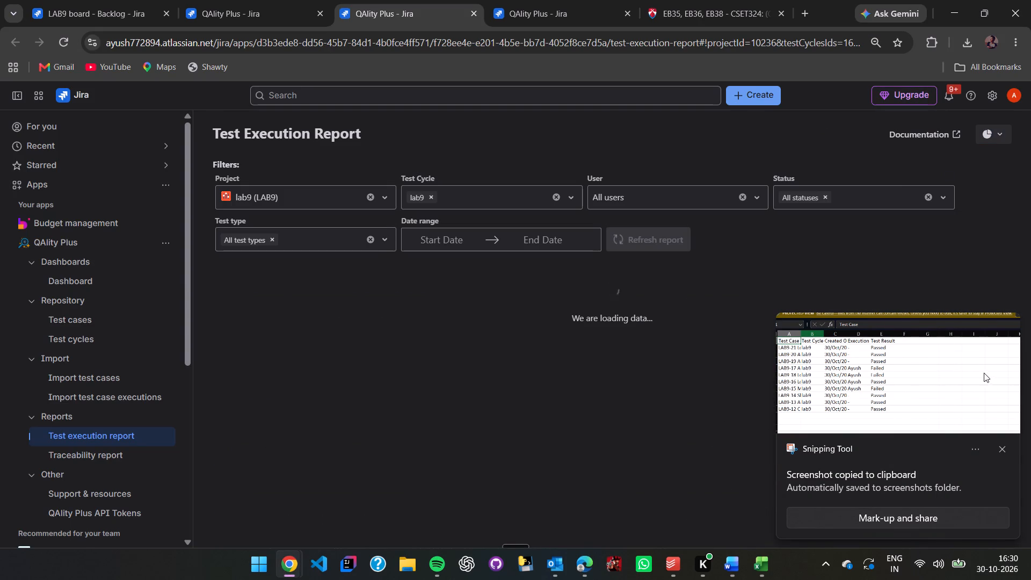
{"action": "left_click", "coordinate": [1001, 451]}
Capture the report's pie chart with its filters and paste it below the Excel image in Word.
{"action": "scroll", "coordinate": [572, 397], "scroll_direction": "down", "scroll_amount": 2}
{"action": "key", "text": "shift+super+s"}
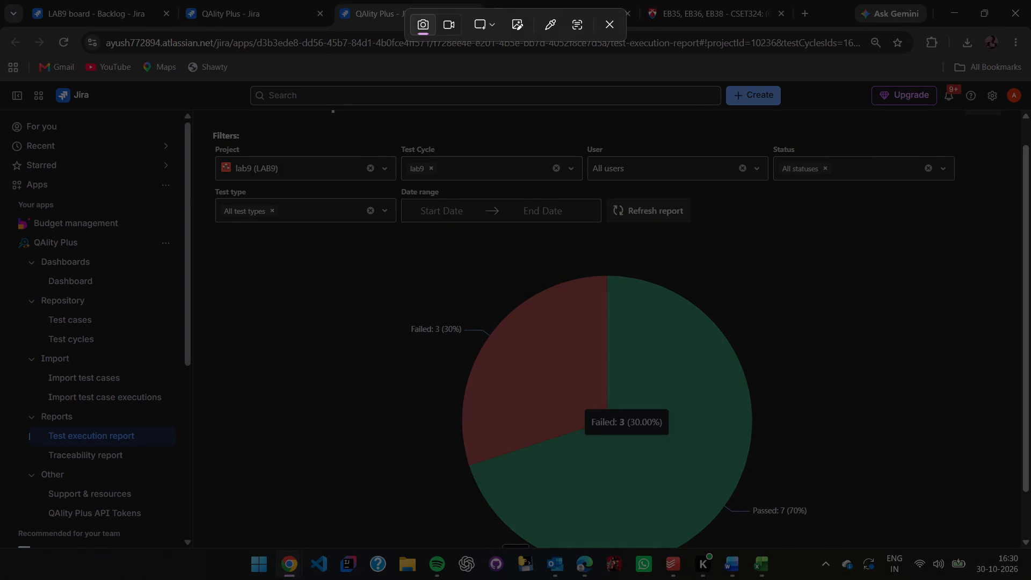
{"action": "left_click_drag", "start_coordinate": [211, 146], "coordinate": [842, 556]}
{"action": "key", "text": "alt+Tab"}
{"action": "key", "text": "Return"}
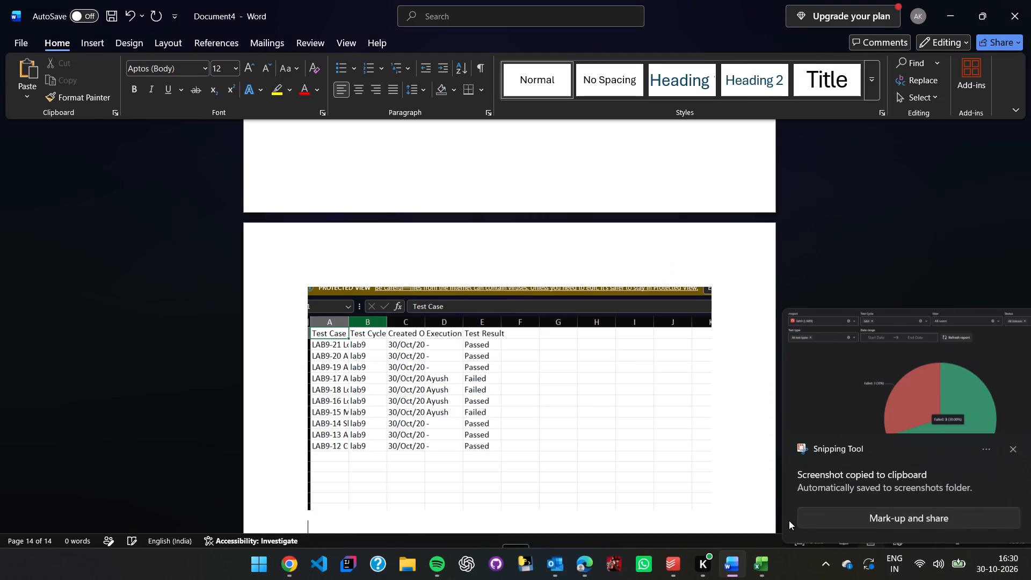
{"action": "key", "text": "ctrl+v"}
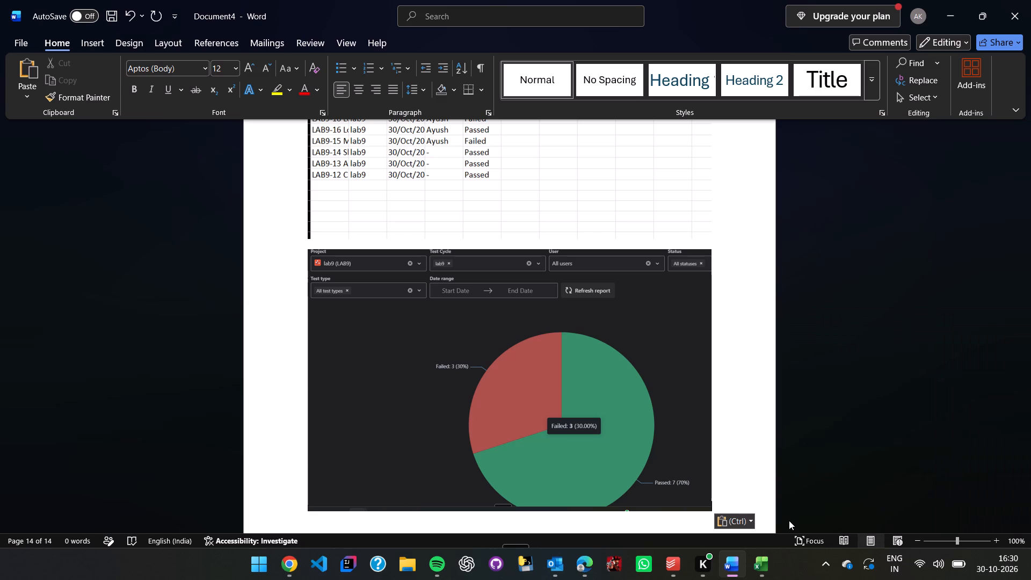
Review the screenshots pasted in the Word document, from the report captures back to the earlier test cycle pages.
{"action": "scroll", "coordinate": [787, 381], "scroll_direction": "up", "scroll_amount": 2}
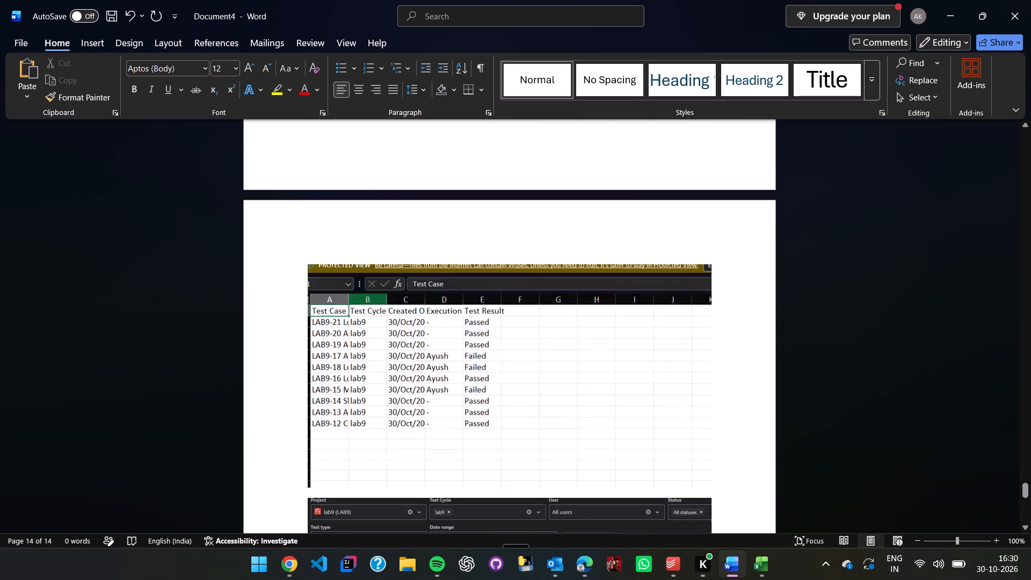
{"action": "scroll", "coordinate": [787, 381], "scroll_direction": "up", "scroll_amount": 3}
{"action": "scroll", "coordinate": [787, 381], "scroll_direction": "down", "scroll_amount": 1}
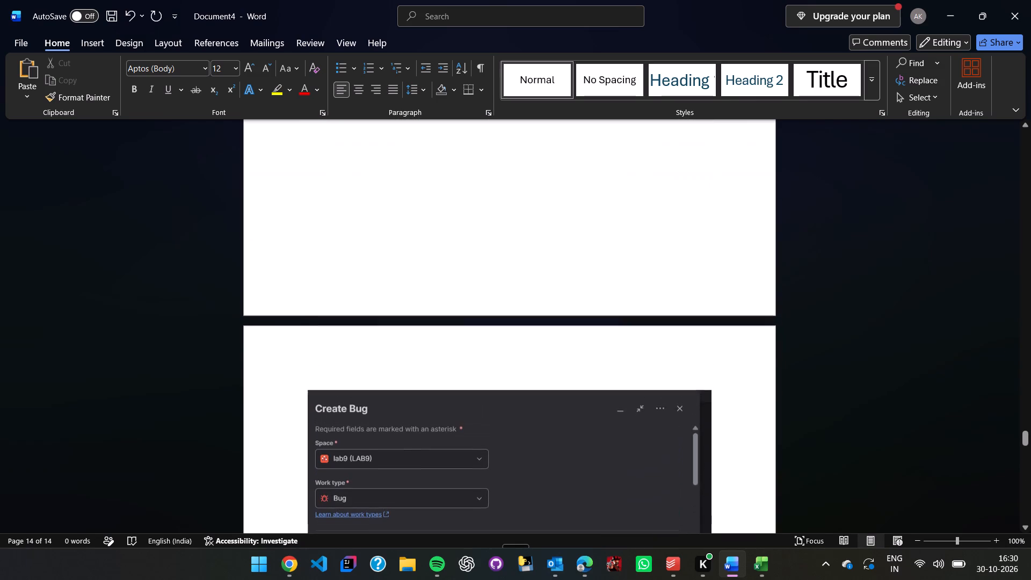
{"action": "scroll", "coordinate": [787, 381], "scroll_direction": "down", "scroll_amount": 1}
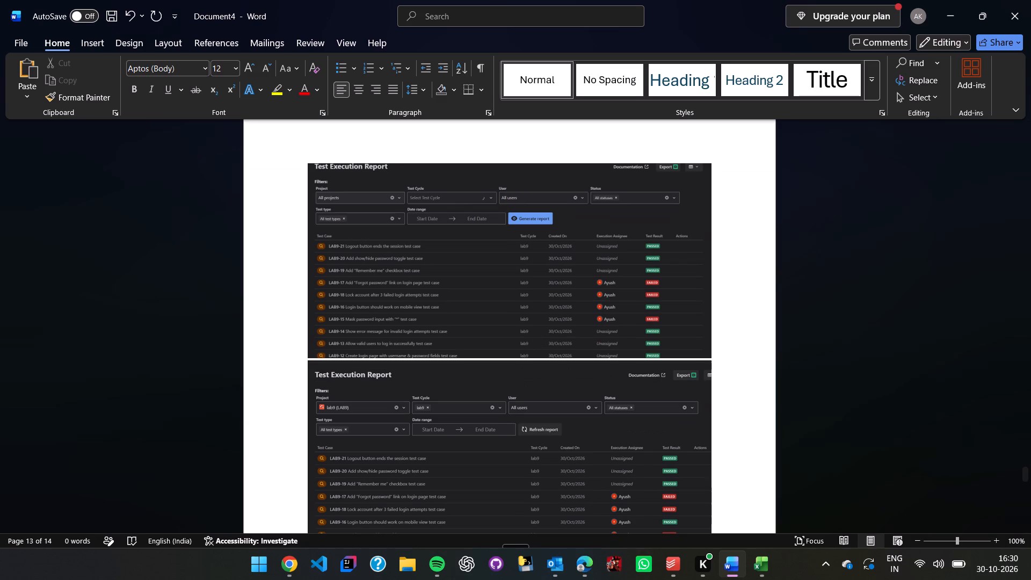
{"action": "scroll", "coordinate": [822, 293], "scroll_direction": "up", "scroll_amount": 4}
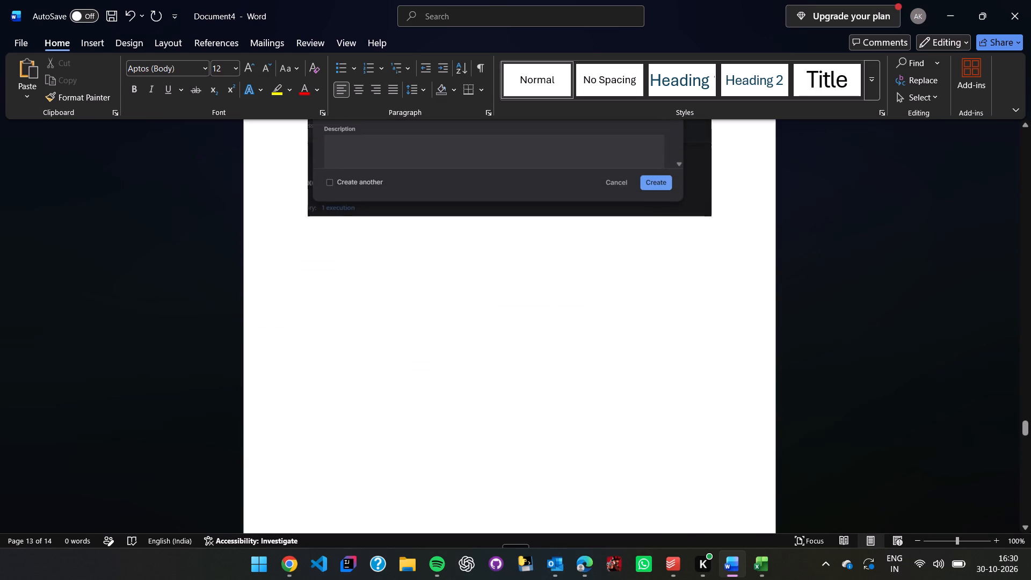
{"action": "scroll", "coordinate": [822, 293], "scroll_direction": "up", "scroll_amount": 3}
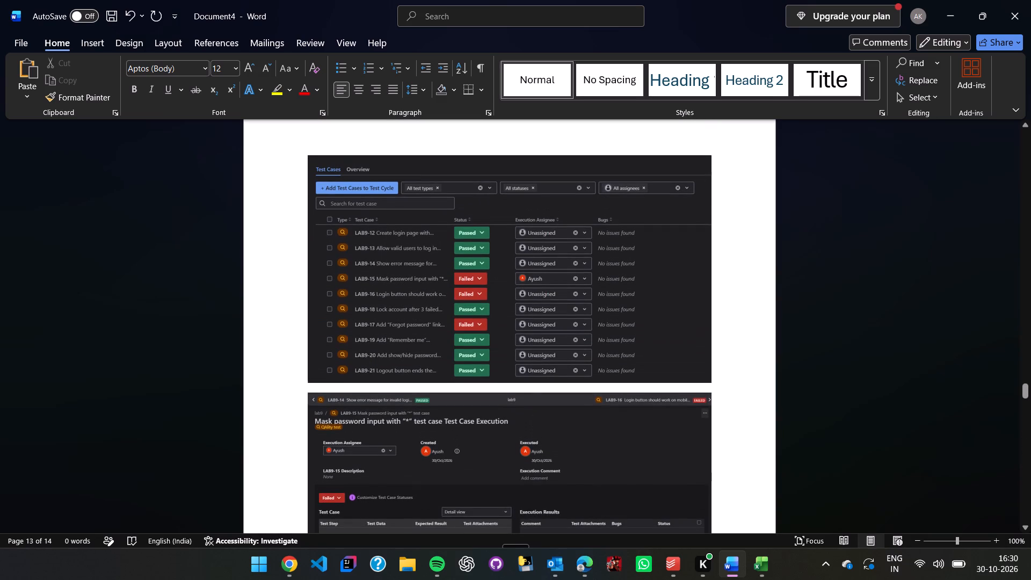
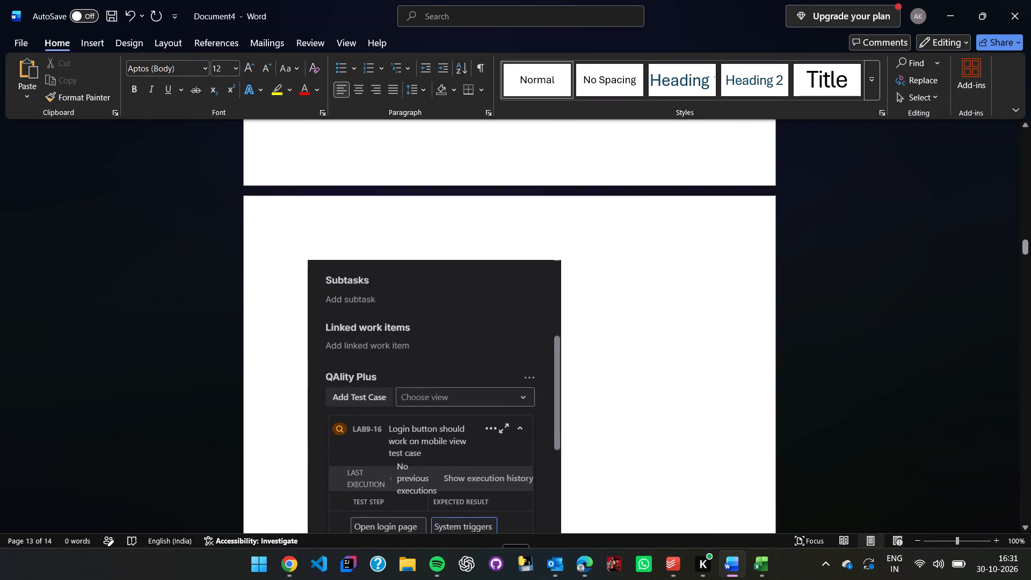
Review the pasted screenshots in the Word document from the Jira backlog captures through to the report's pie chart.
{"action": "scroll", "coordinate": [733, 278], "scroll_direction": "up", "scroll_amount": 3}
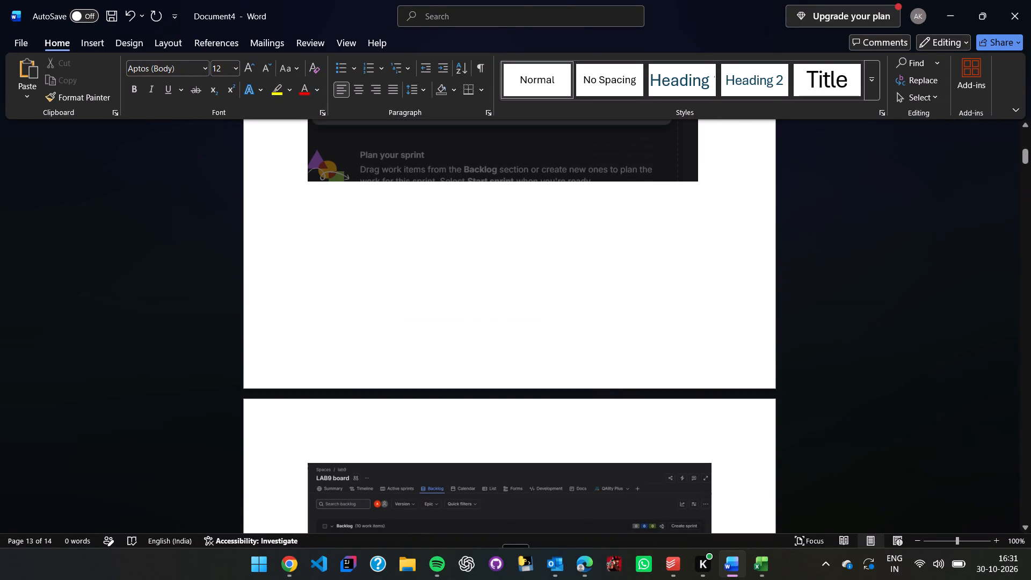
{"action": "scroll", "coordinate": [733, 278], "scroll_direction": "down", "scroll_amount": 1}
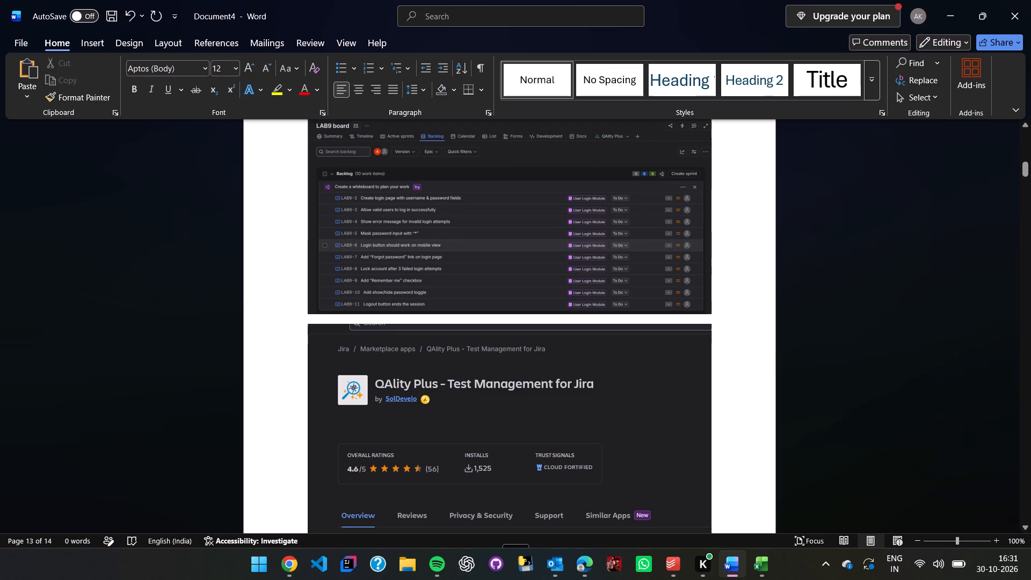
{"action": "scroll", "coordinate": [733, 278], "scroll_direction": "down", "scroll_amount": 1}
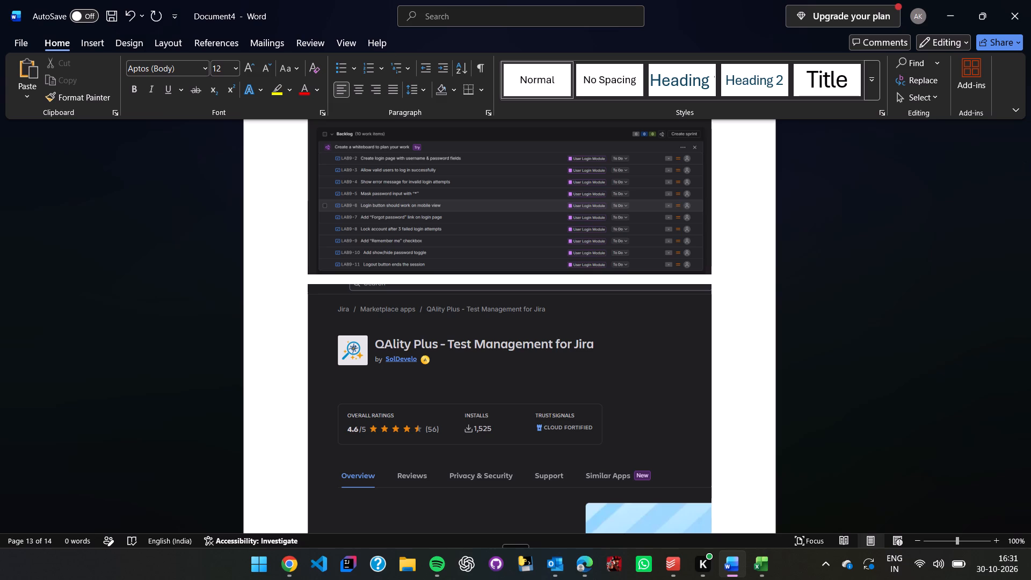
{"action": "scroll", "coordinate": [652, 332], "scroll_direction": "down", "scroll_amount": 3}
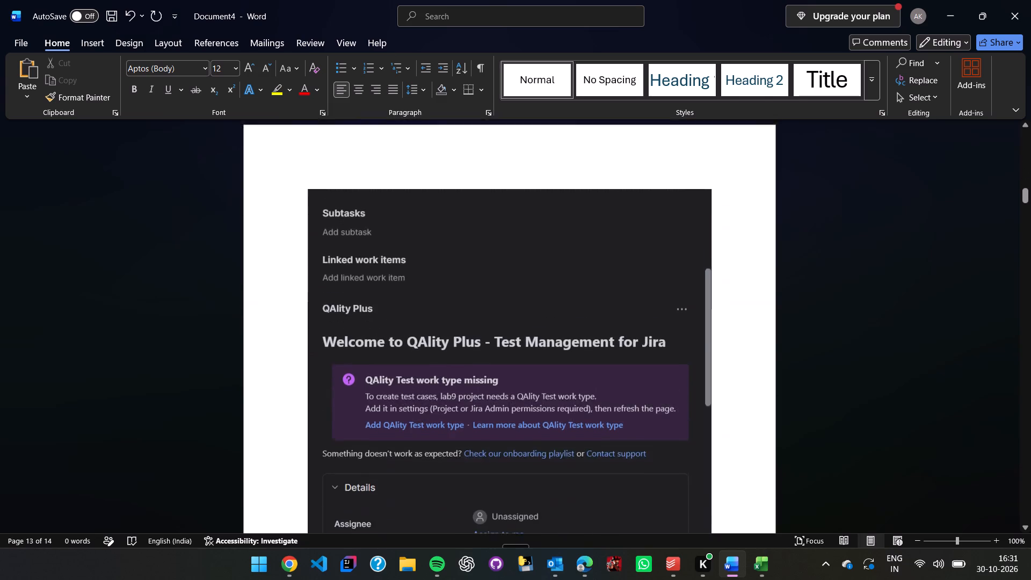
{"action": "scroll", "coordinate": [652, 332], "scroll_direction": "down", "scroll_amount": 3}
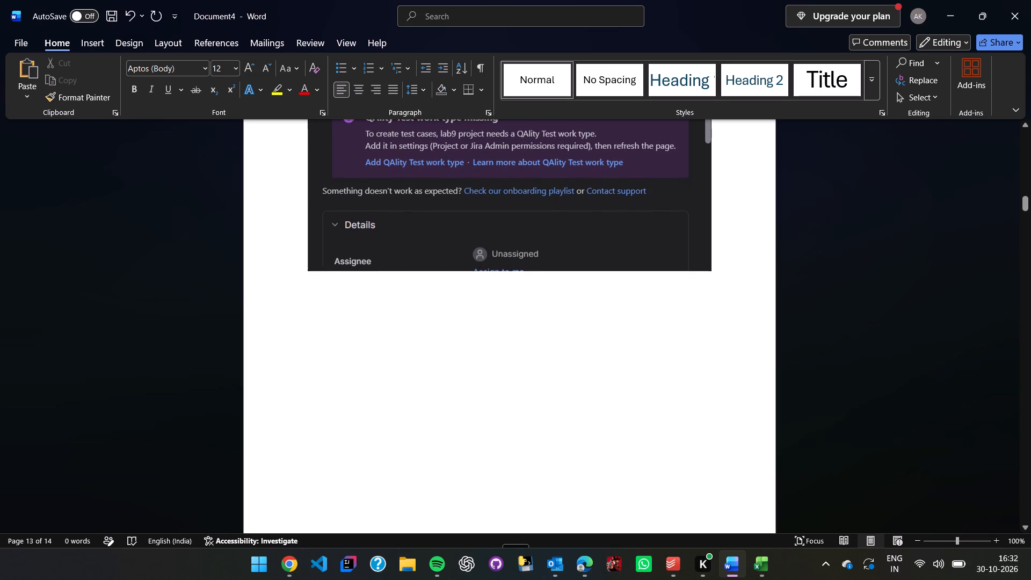
{"action": "scroll", "coordinate": [652, 332], "scroll_direction": "down", "scroll_amount": 4}
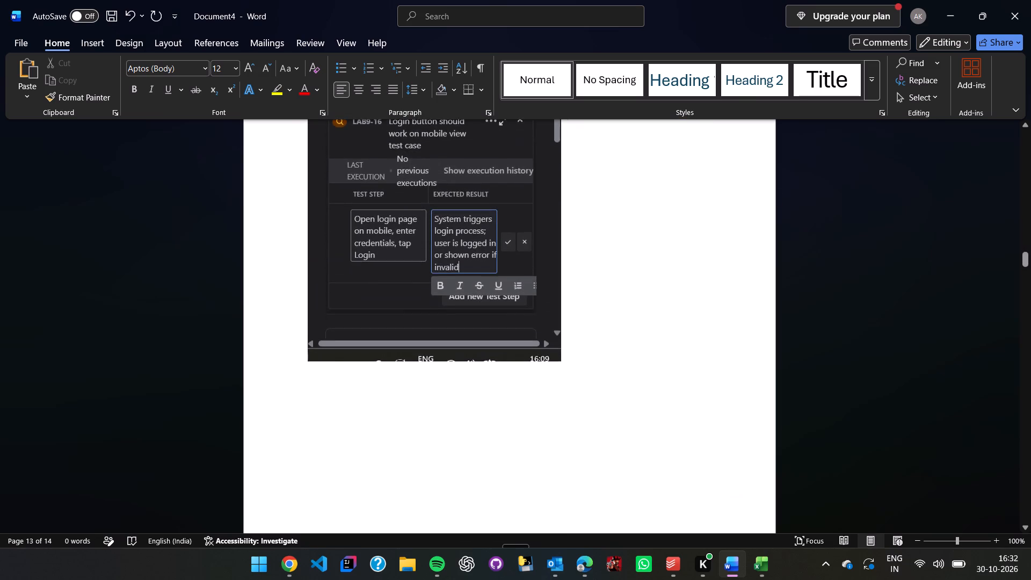
{"action": "scroll", "coordinate": [652, 332], "scroll_direction": "down", "scroll_amount": 4}
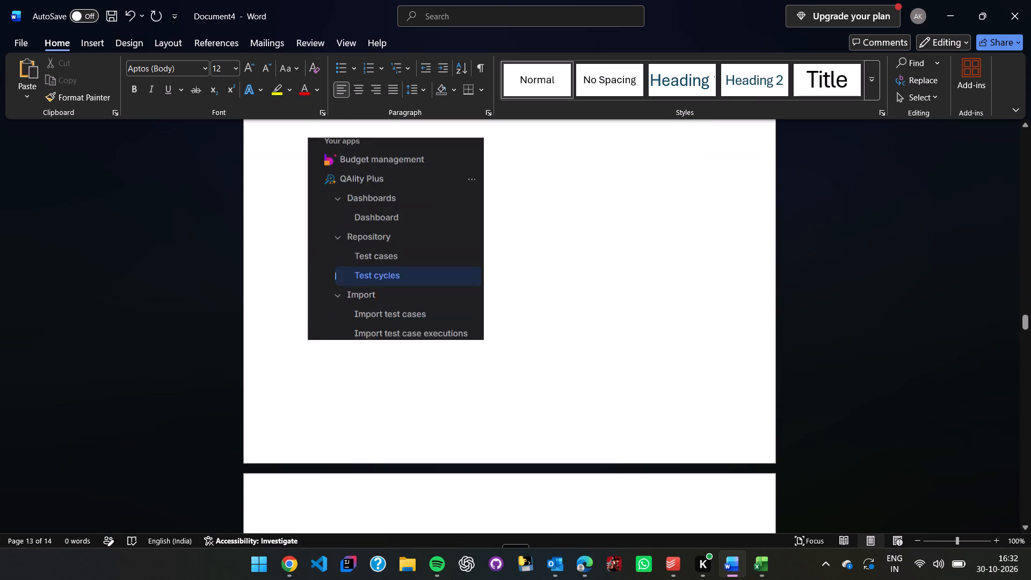
{"action": "scroll", "coordinate": [652, 332], "scroll_direction": "down", "scroll_amount": 7}
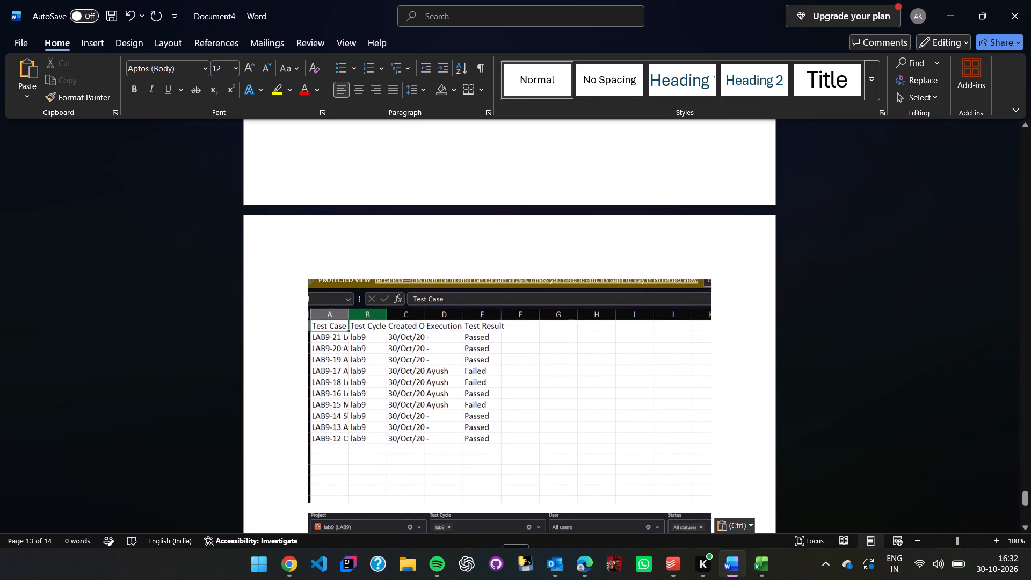
{"action": "scroll", "coordinate": [652, 332], "scroll_direction": "down", "scroll_amount": 2}
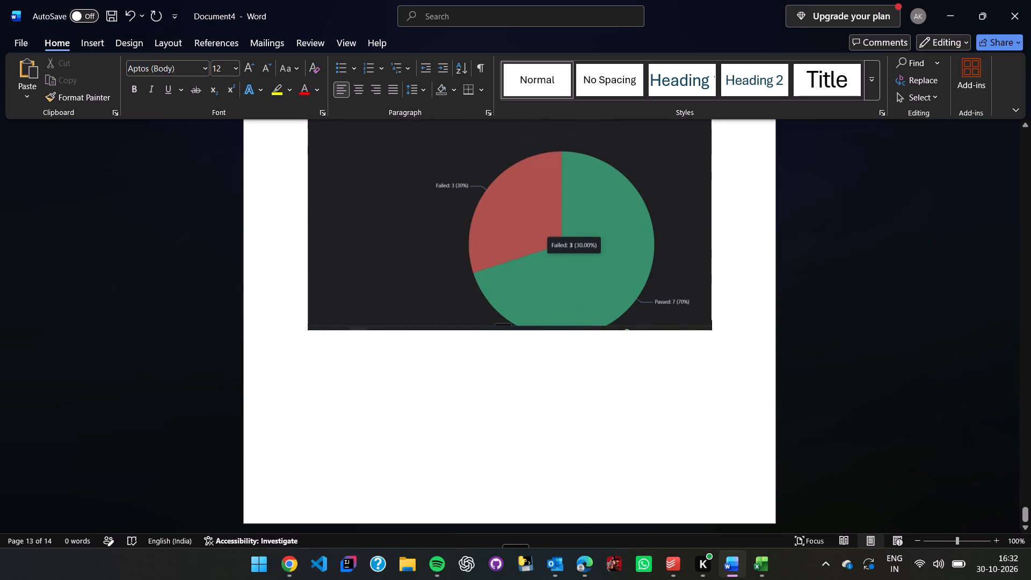
{"action": "scroll", "coordinate": [652, 332], "scroll_direction": "down", "scroll_amount": 3}
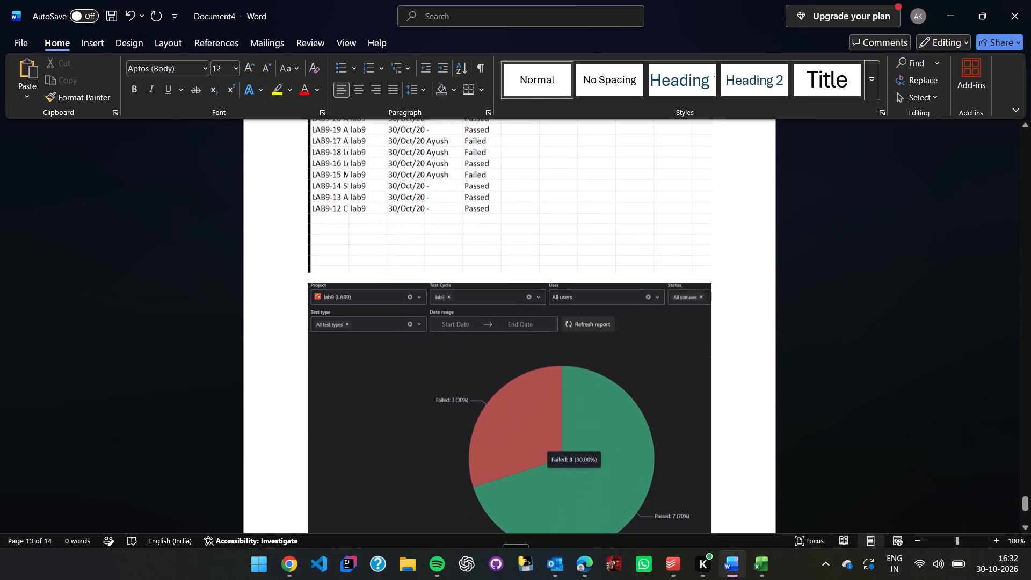
{"action": "scroll", "coordinate": [652, 332], "scroll_direction": "down", "scroll_amount": 1}
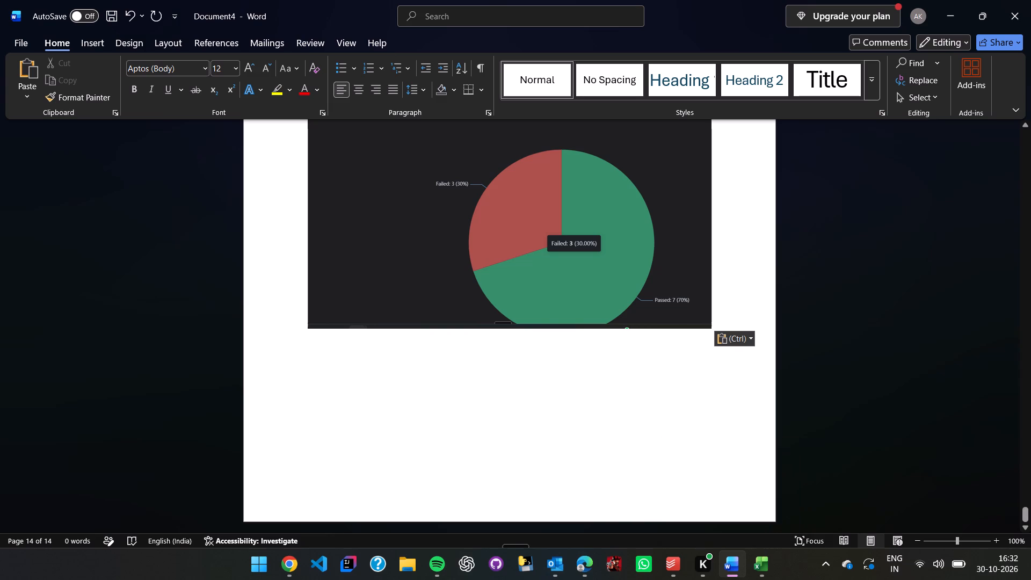
{"action": "scroll", "coordinate": [614, 403], "scroll_direction": "up", "scroll_amount": 2}
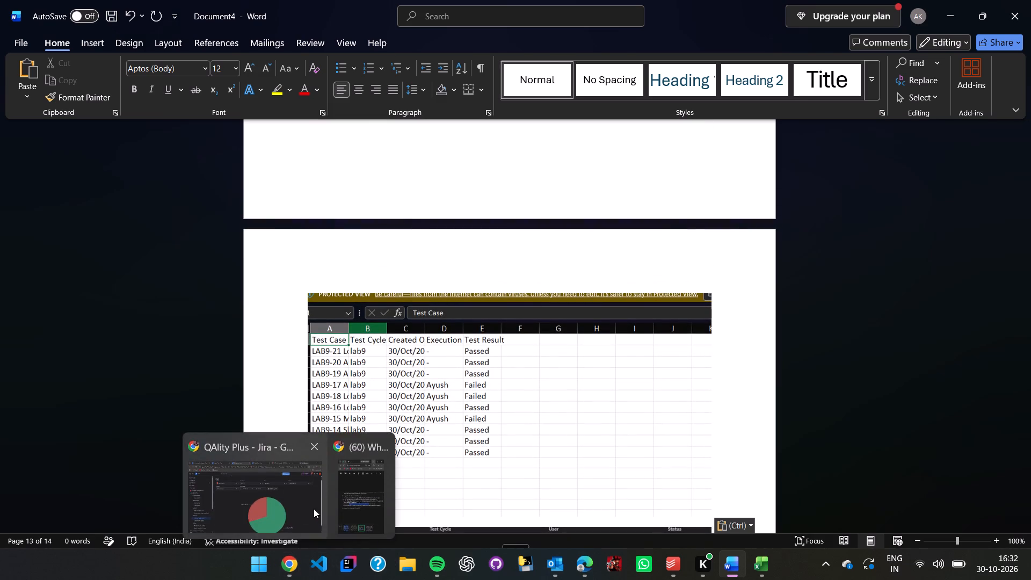
Switch to the Test Execution Report in Jira and change its view to the Assignee Chart.
{"action": "left_click", "coordinate": [312, 509]}
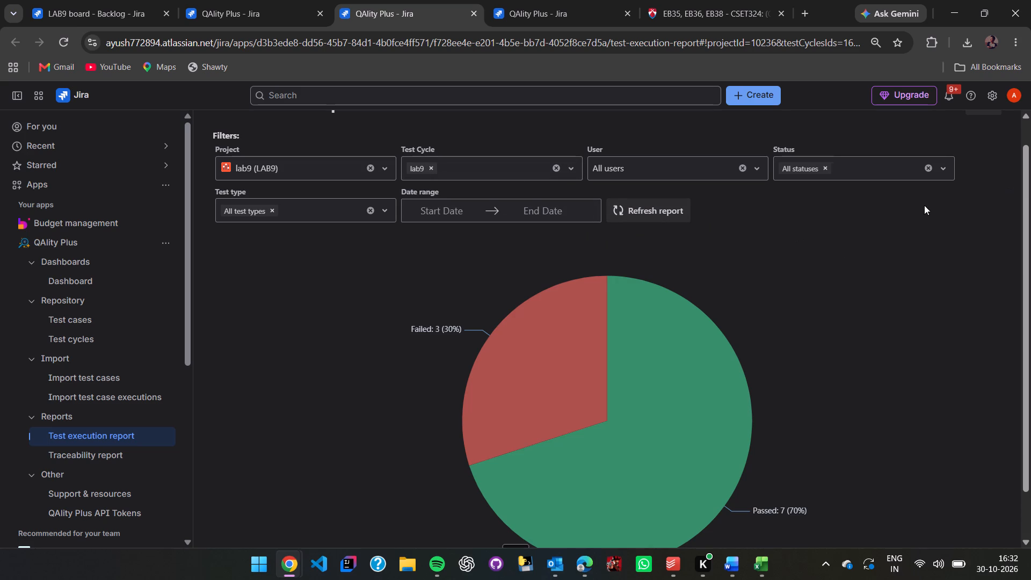
{"action": "scroll", "coordinate": [837, 264], "scroll_direction": "up", "scroll_amount": 3}
{"action": "left_click", "coordinate": [984, 134]}
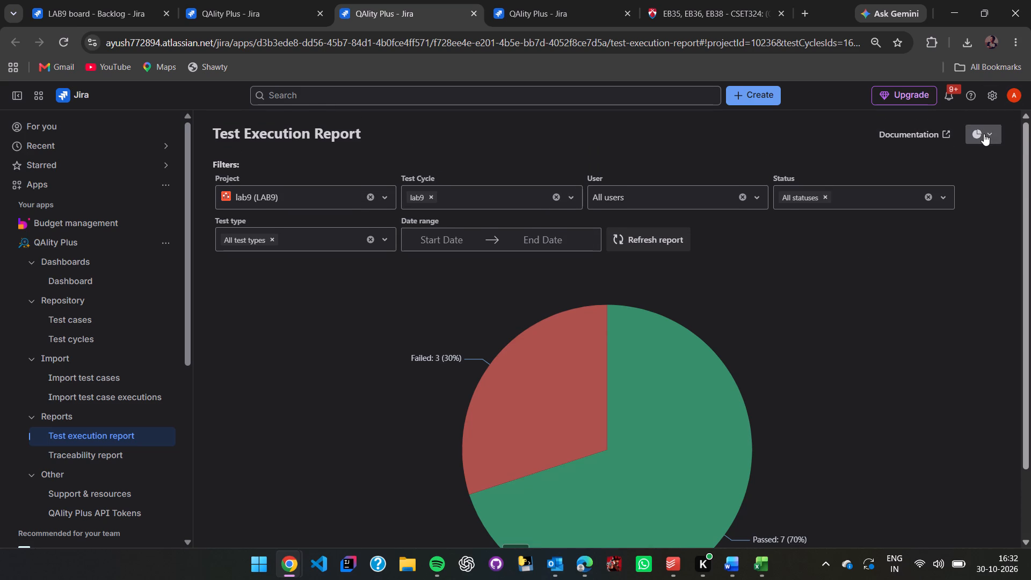
{"action": "left_click", "coordinate": [962, 166]}
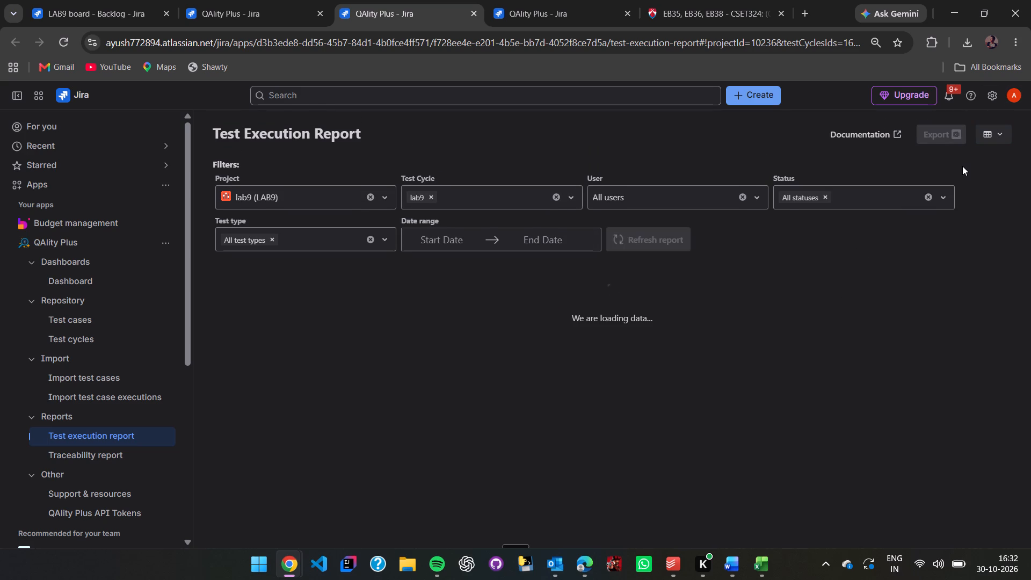
{"action": "left_click", "coordinate": [992, 134]}
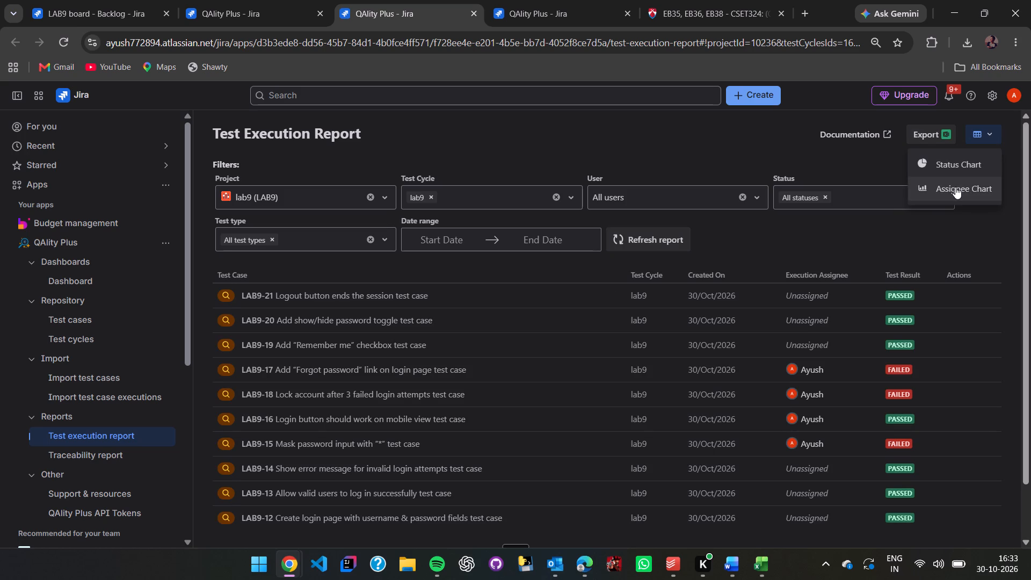
{"action": "left_click", "coordinate": [955, 187]}
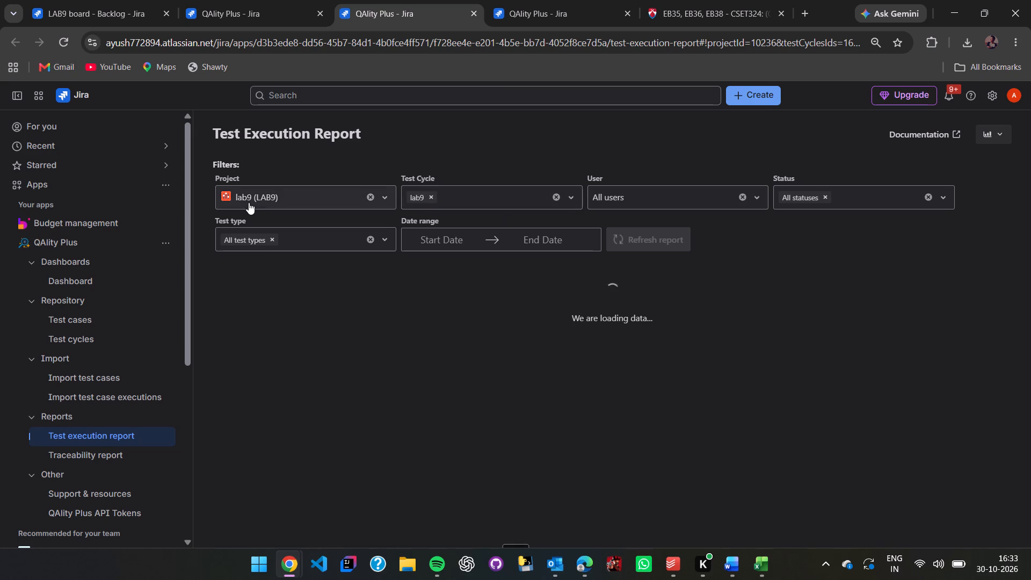
Capture the assignee bar chart with its filters and paste it on a new line below the pie chart in Word.
{"action": "scroll", "coordinate": [250, 281], "scroll_direction": "down", "scroll_amount": 1}
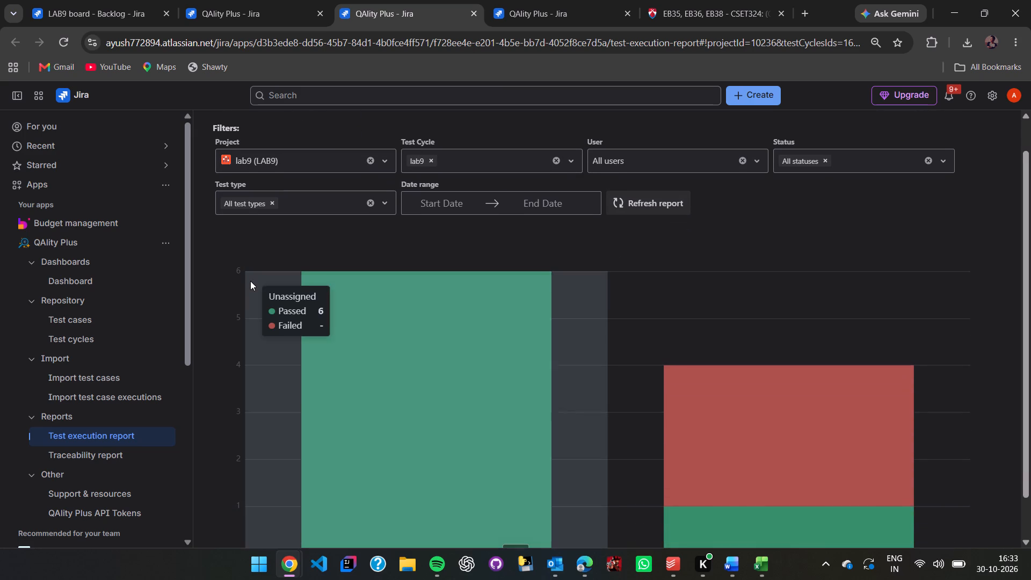
{"action": "scroll", "coordinate": [250, 281], "scroll_direction": "down", "scroll_amount": 1}
{"action": "scroll", "coordinate": [334, 277], "scroll_direction": "down", "scroll_amount": 1}
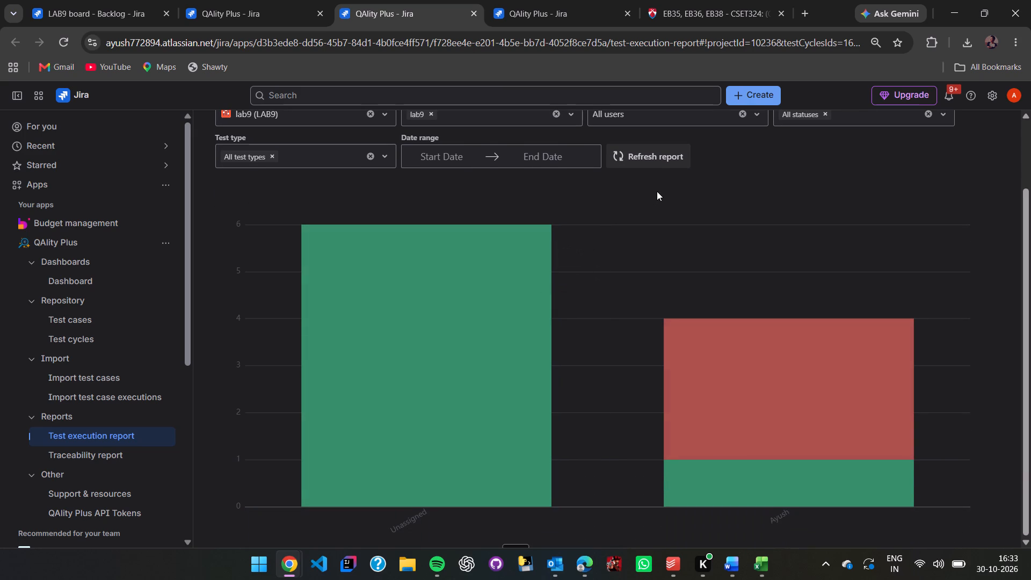
{"action": "key", "text": "Print"}
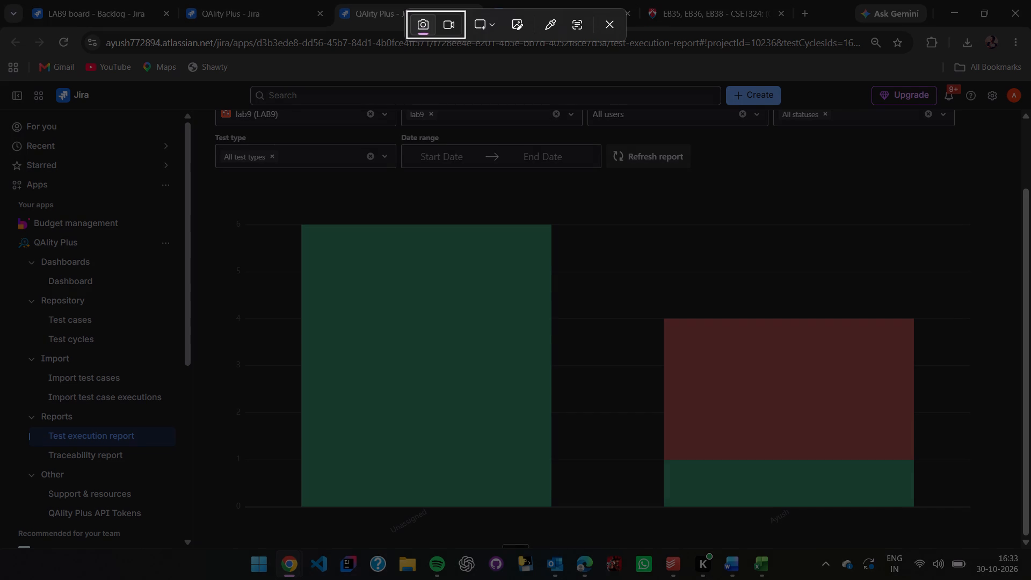
{"action": "left_click_drag", "start_coordinate": [192, 77], "coordinate": [810, 512]}
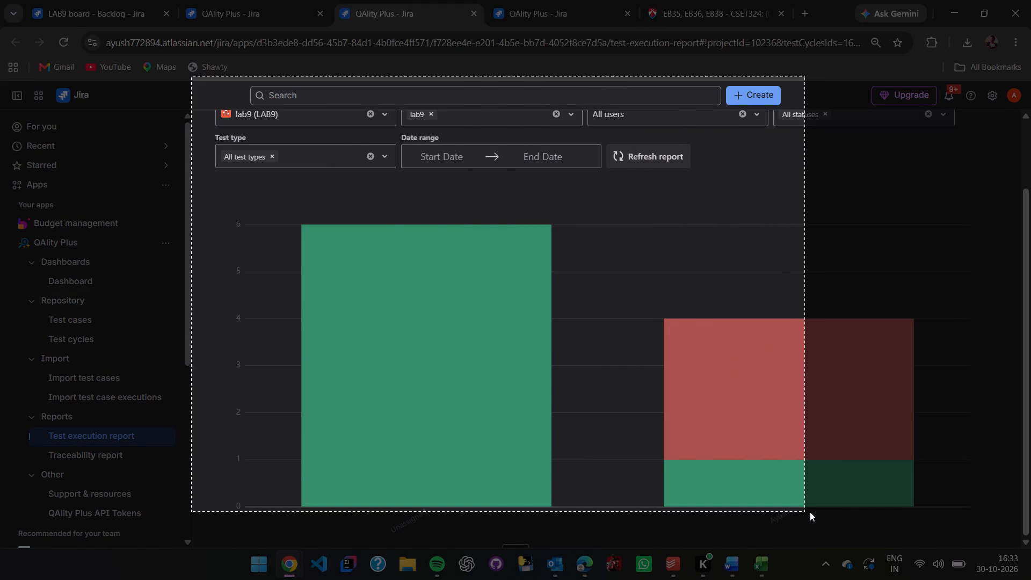
{"action": "left_click_drag", "start_coordinate": [810, 512], "coordinate": [995, 529]}
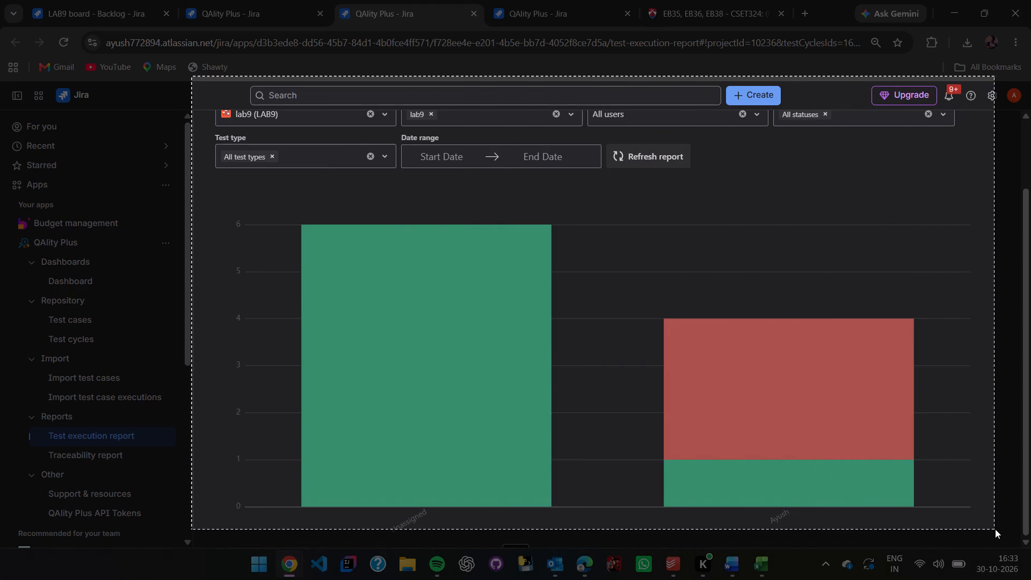
{"action": "left_click_drag", "start_coordinate": [995, 529], "coordinate": [1008, 528]}
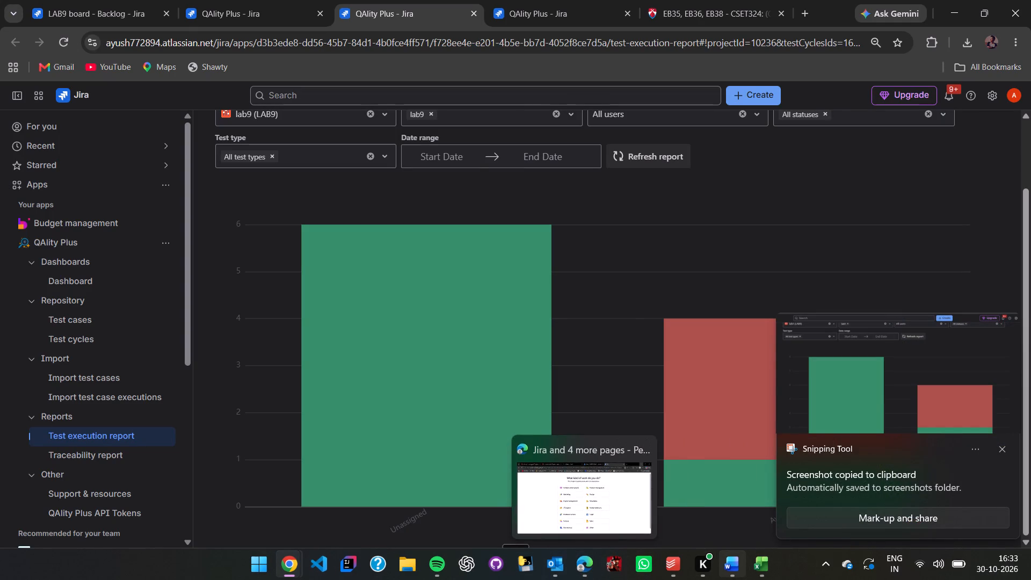
{"action": "left_click", "coordinate": [767, 499]}
{"action": "scroll", "coordinate": [674, 475], "scroll_direction": "down", "scroll_amount": 3}
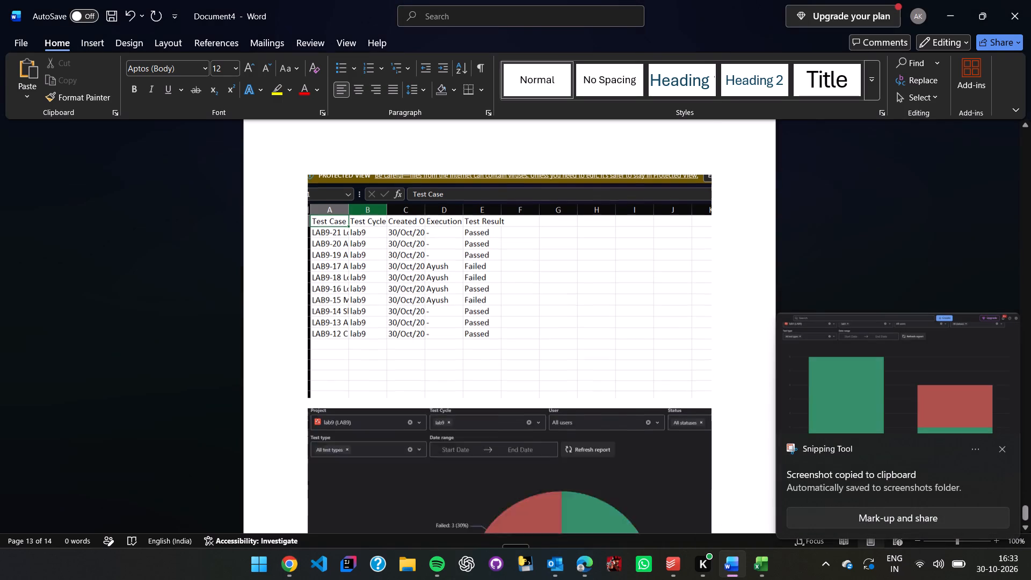
{"action": "left_click", "coordinate": [557, 439]}
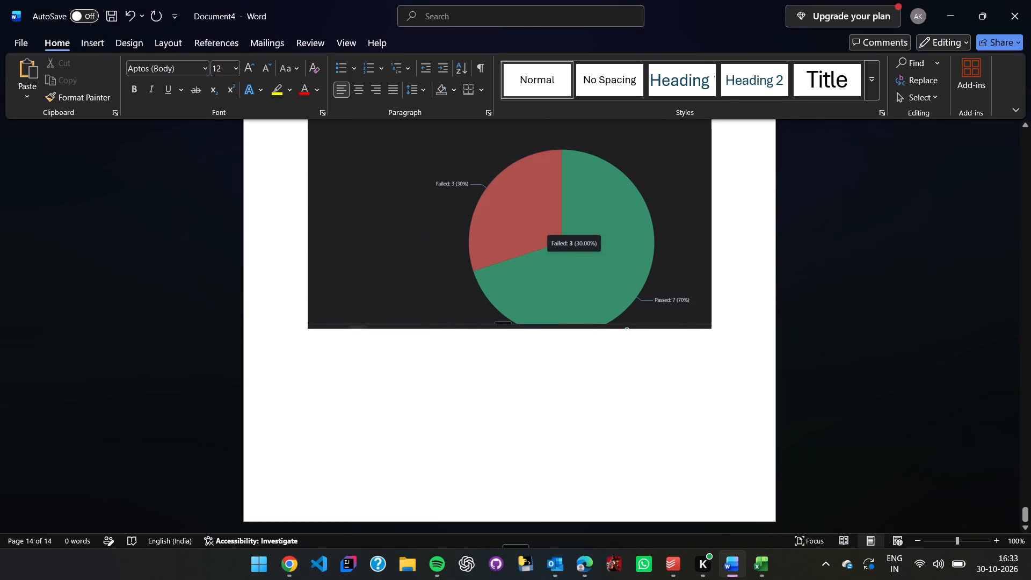
{"action": "key", "text": "Return"}
{"action": "key", "text": "ctrl+v"}
Check the weekly assignments listed on the course page in the university LMS in Chrome.
{"action": "left_click", "coordinate": [959, 10]}
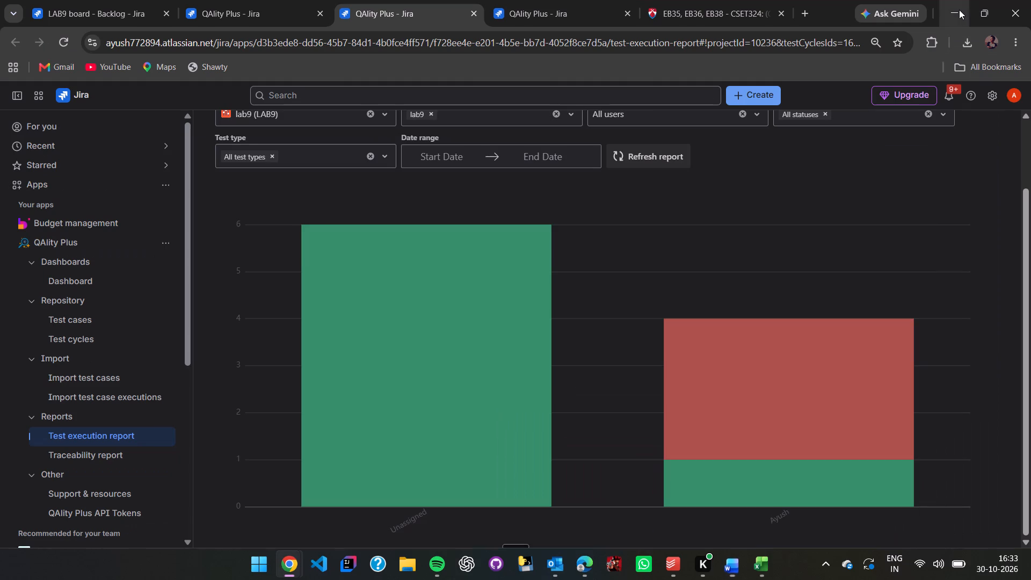
{"action": "left_click", "coordinate": [659, 9]}
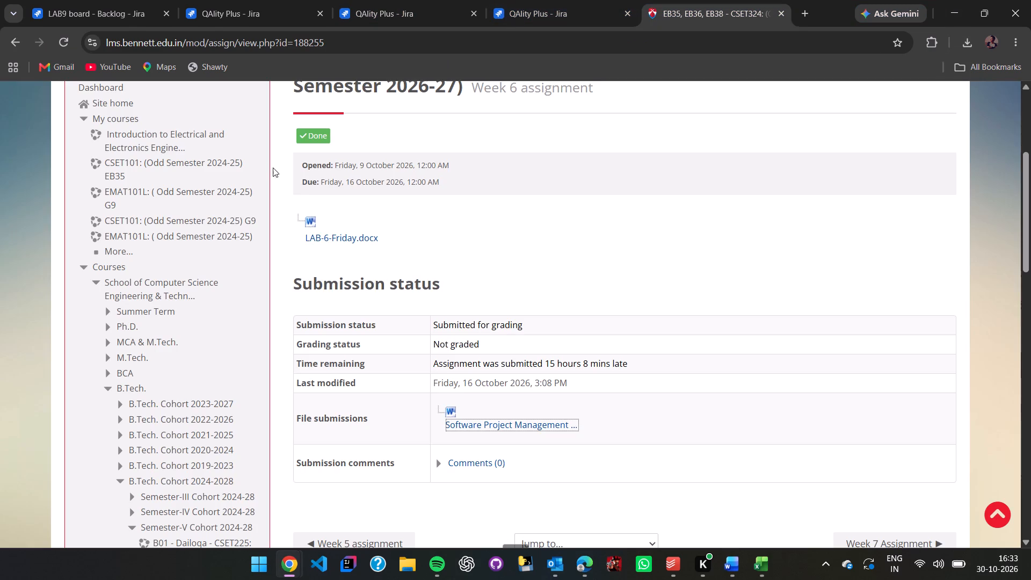
{"action": "scroll", "coordinate": [413, 401], "scroll_direction": "right", "scroll_amount": 7}
{"action": "scroll", "coordinate": [413, 401], "scroll_direction": "down", "scroll_amount": 1}
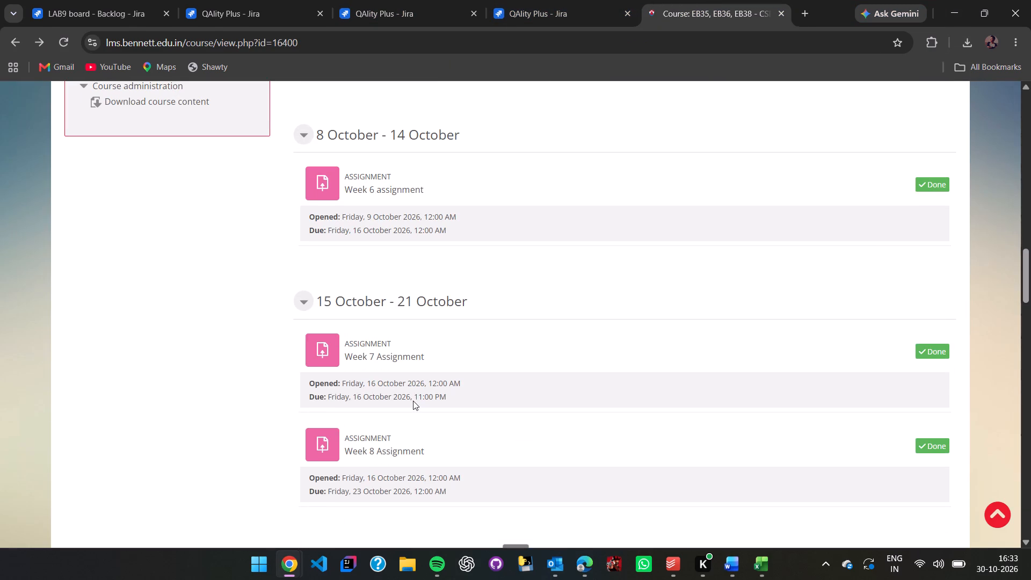
{"action": "scroll", "coordinate": [413, 401], "scroll_direction": "down", "scroll_amount": 1}
Save the Word document to the Desktop folder on this PC under the suggested name Doc4.docx.
{"action": "left_click", "coordinate": [726, 498]}
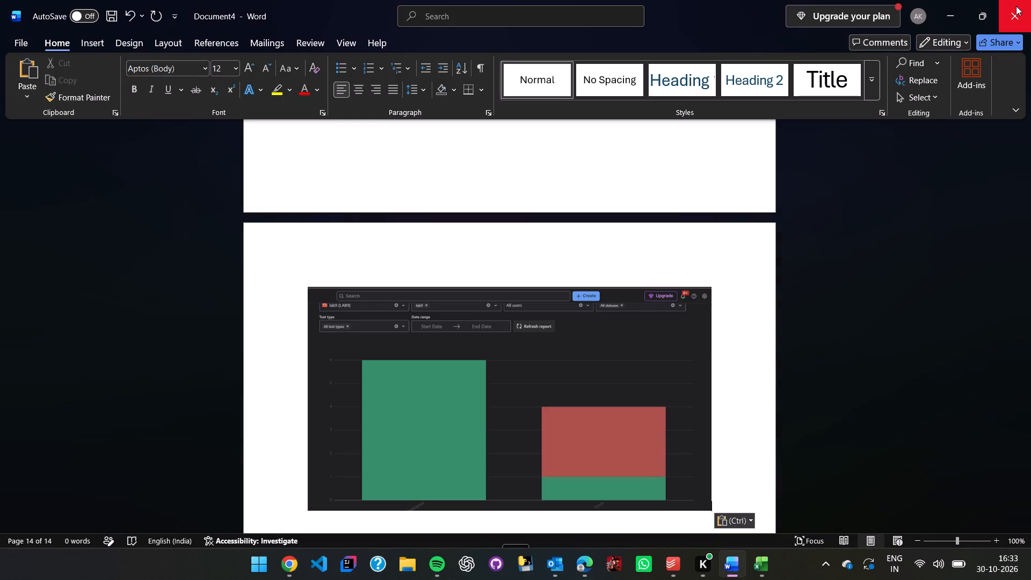
{"action": "left_click", "coordinate": [16, 40]}
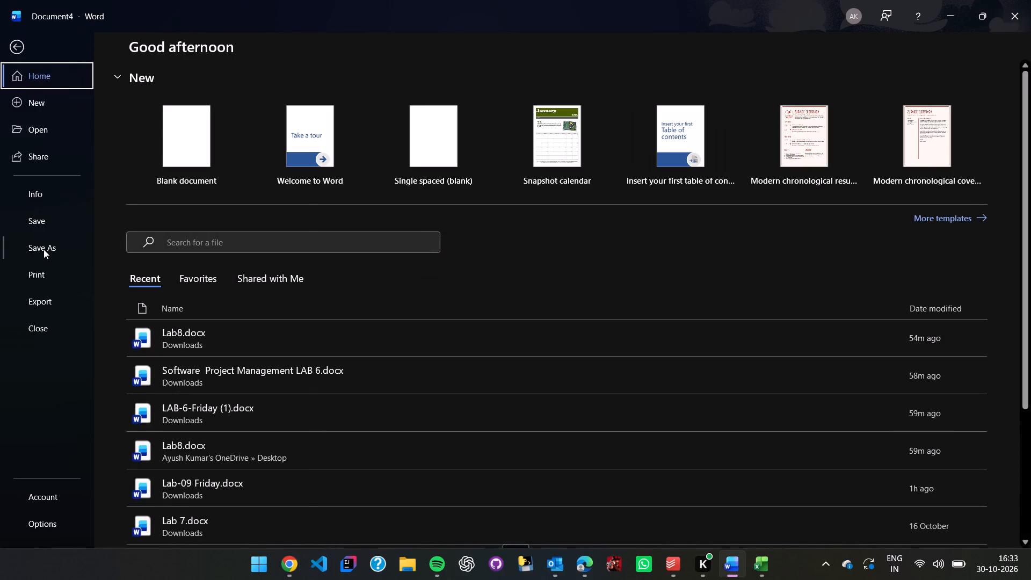
{"action": "left_click", "coordinate": [44, 251]}
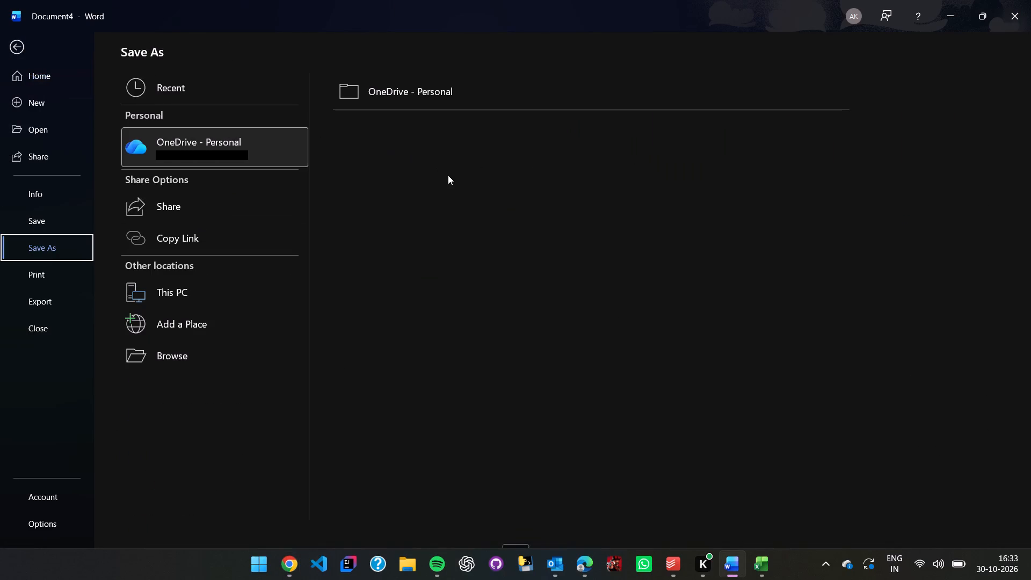
{"action": "left_click", "coordinate": [211, 296]}
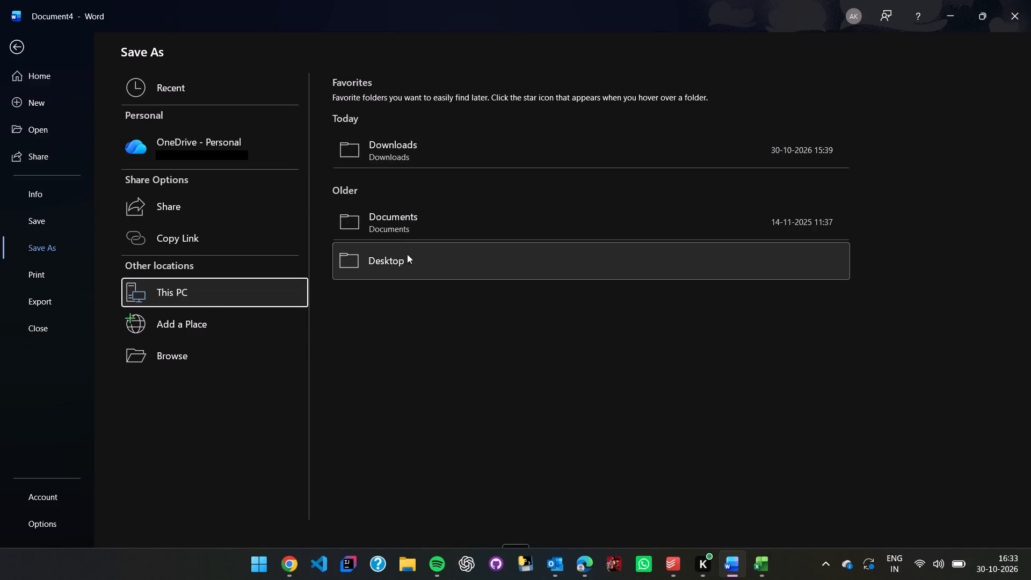
{"action": "left_click", "coordinate": [409, 269]}
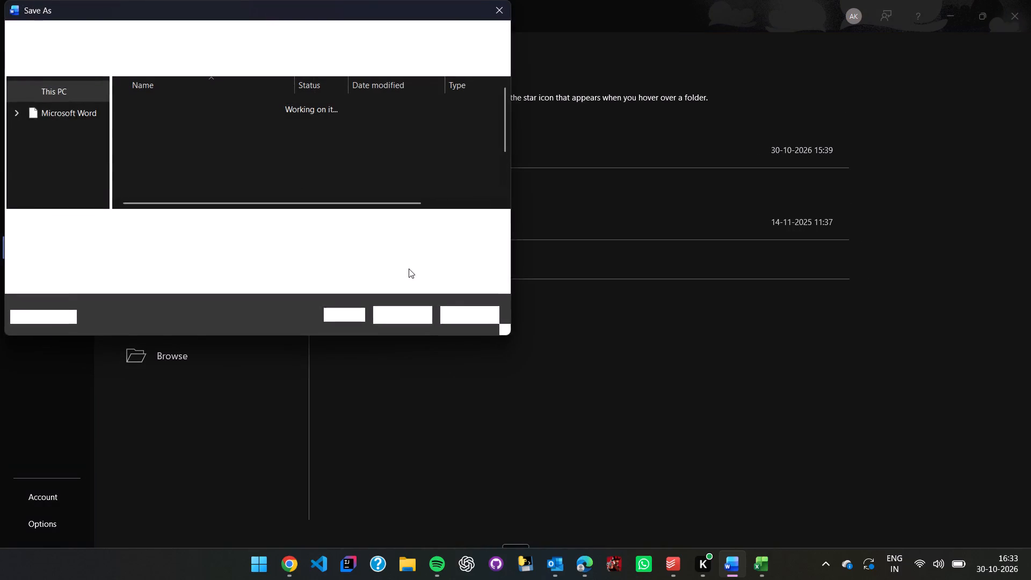
{"action": "left_click", "coordinate": [110, 224]}
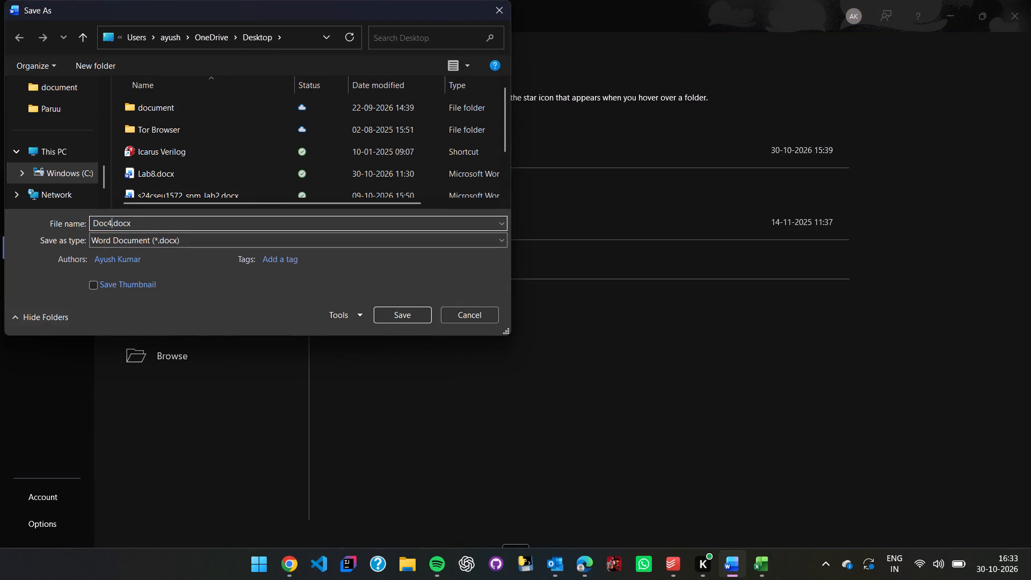
{"action": "left_click", "coordinate": [410, 315]}
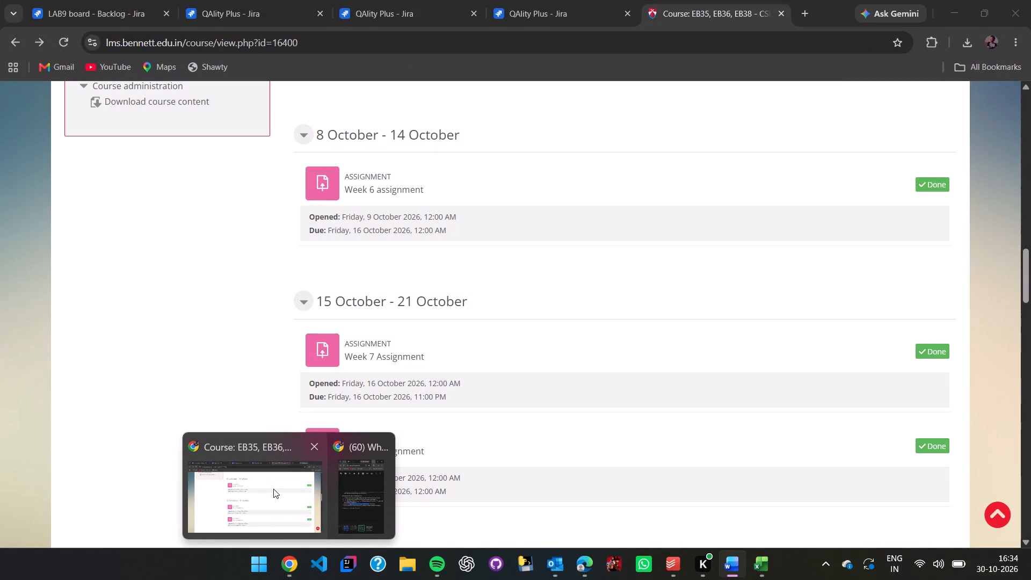
Switch to the LMS course page in Chrome and open the Week 9 Assignment under 29 October - 4 November.
{"action": "scroll", "coordinate": [305, 480], "scroll_direction": "down", "scroll_amount": 2}
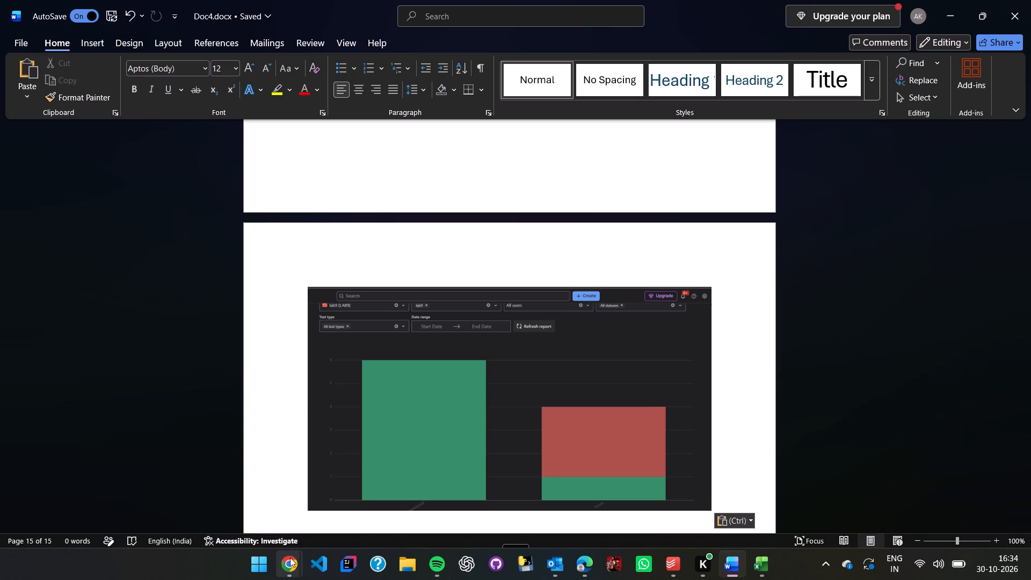
{"action": "left_click", "coordinate": [280, 506]}
{"action": "scroll", "coordinate": [394, 426], "scroll_direction": "down", "scroll_amount": 2}
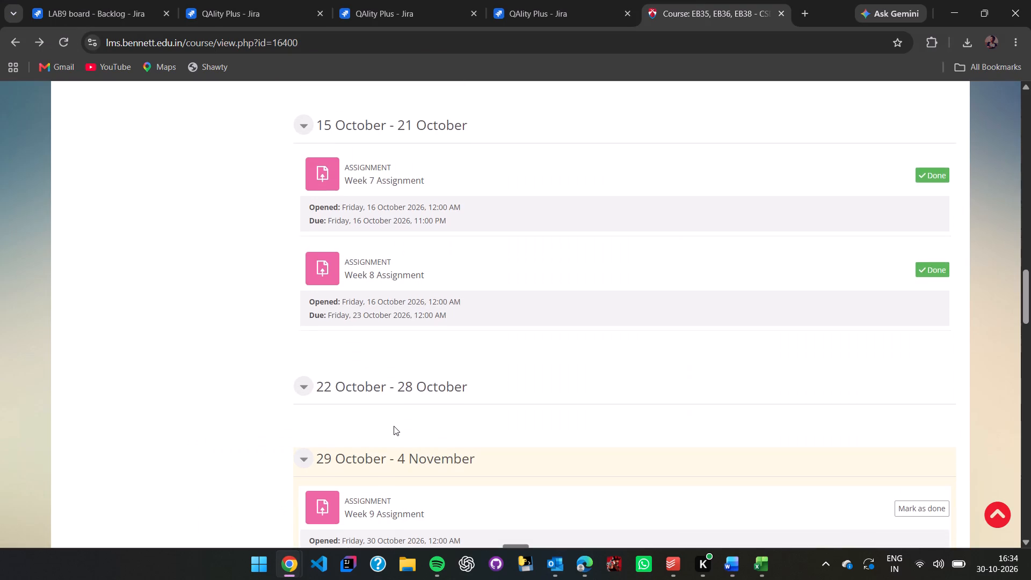
{"action": "scroll", "coordinate": [394, 426], "scroll_direction": "down", "scroll_amount": 1}
{"action": "left_click", "coordinate": [325, 374]}
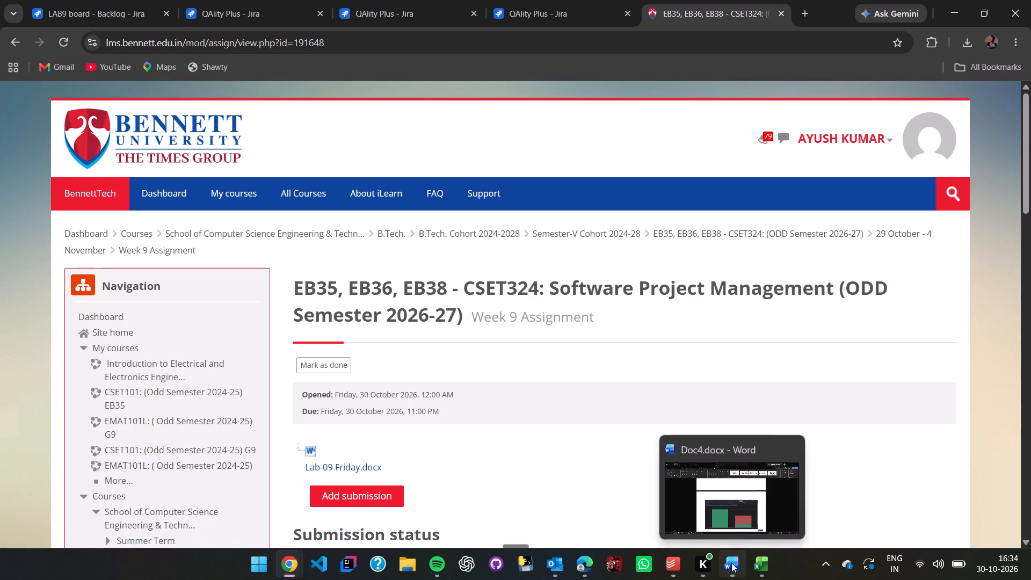
Close the Doc4.docx window in Word.
{"action": "left_click", "coordinate": [787, 448]}
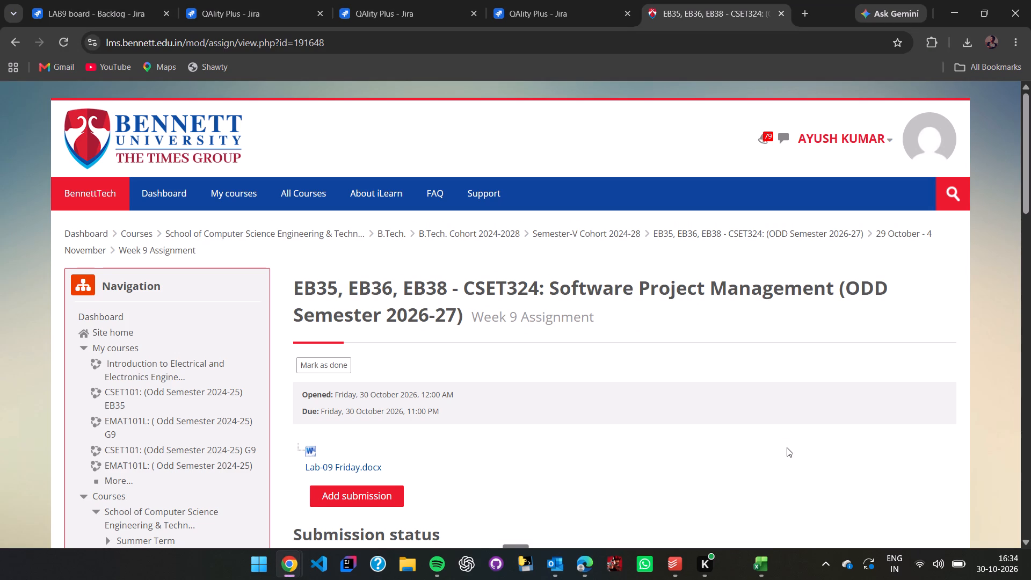
Start adding a submission to the Week 9 Assignment.
{"action": "scroll", "coordinate": [331, 510], "scroll_direction": "down", "scroll_amount": 1}
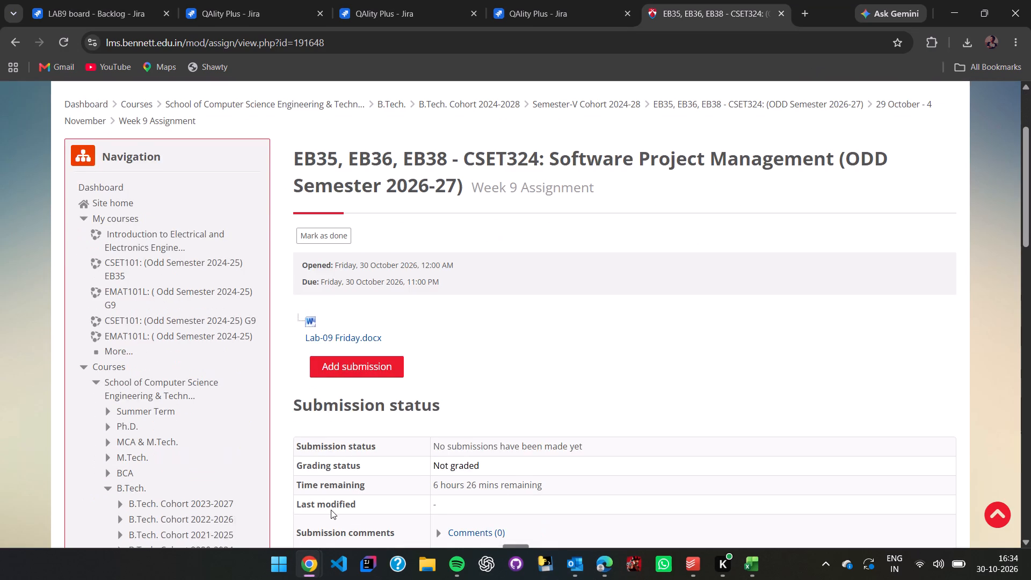
{"action": "scroll", "coordinate": [331, 510], "scroll_direction": "down", "scroll_amount": 1}
{"action": "left_click", "coordinate": [372, 373]}
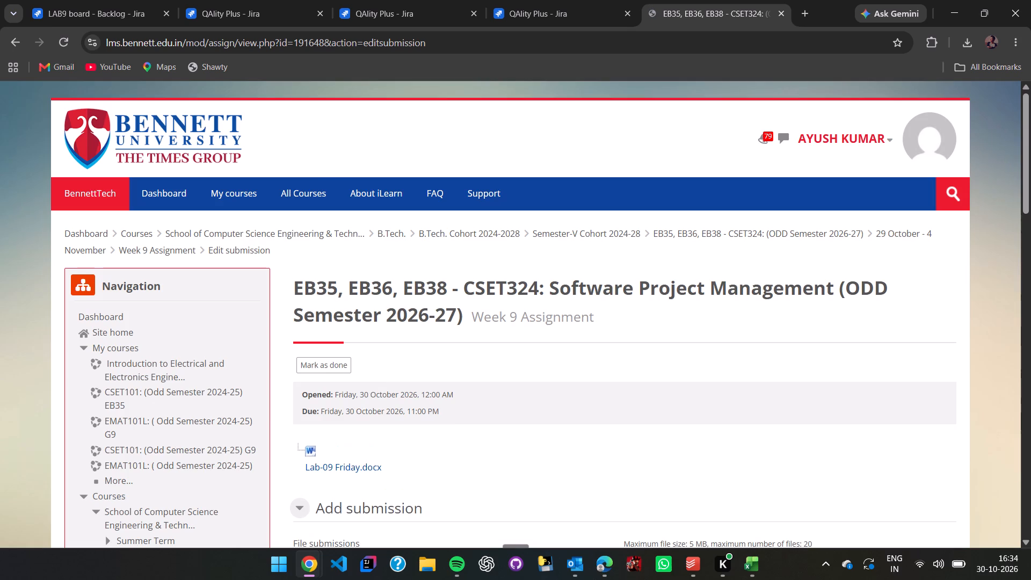
Upload Doc4.docx from the Desktop folder to the assignment's file submissions, keeping the default author and licence.
{"action": "scroll", "coordinate": [422, 400], "scroll_direction": "down", "scroll_amount": 2}
{"action": "left_click", "coordinate": [449, 385]}
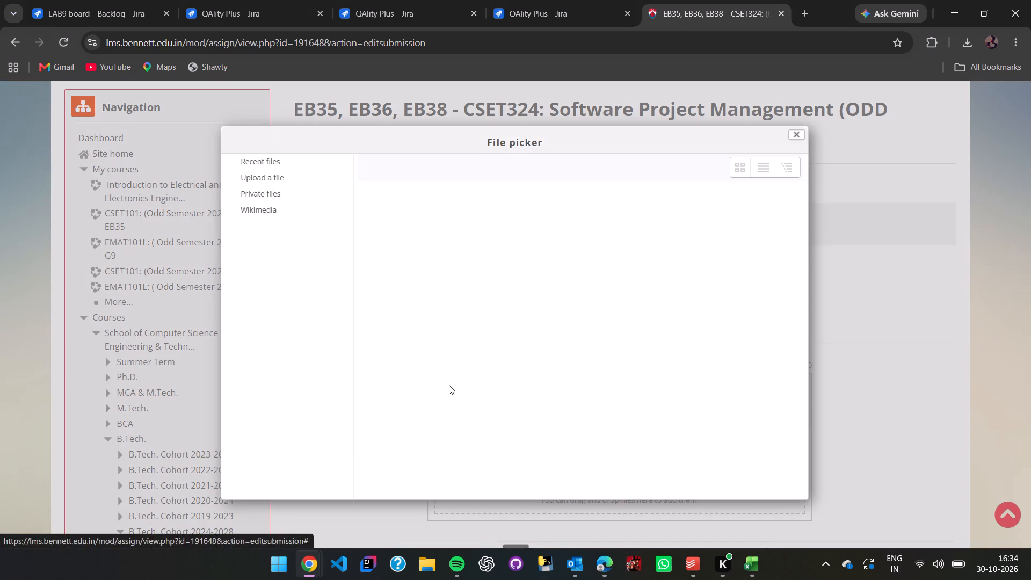
{"action": "left_click", "coordinate": [422, 225]}
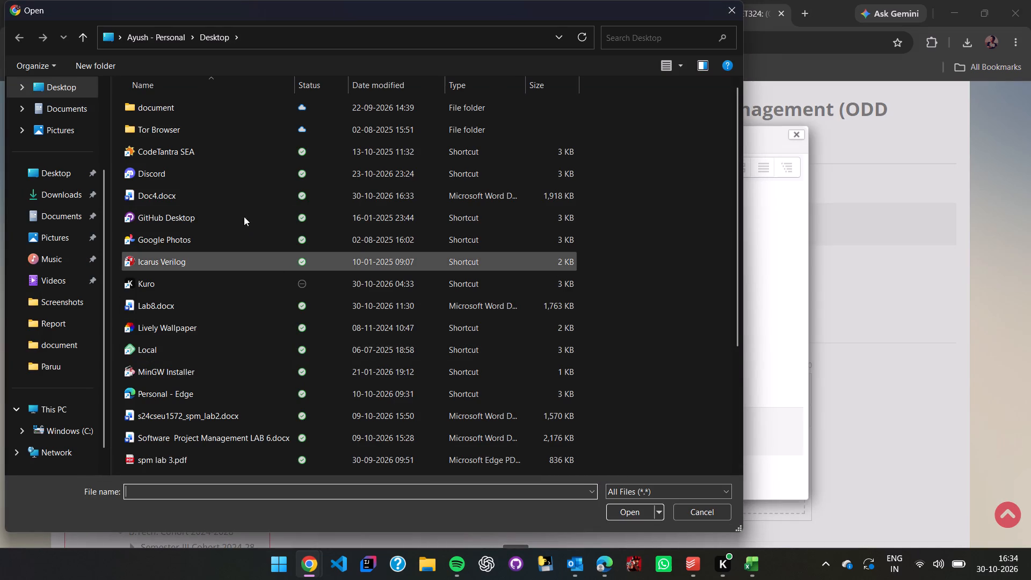
{"action": "scroll", "coordinate": [181, 316], "scroll_direction": "down", "scroll_amount": 5}
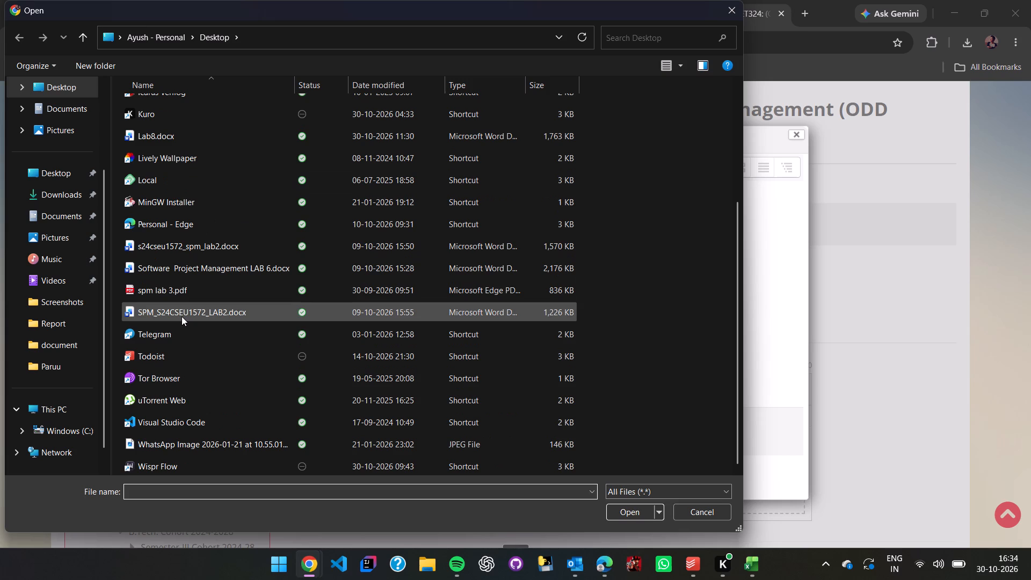
{"action": "scroll", "coordinate": [136, 410], "scroll_direction": "down", "scroll_amount": 1}
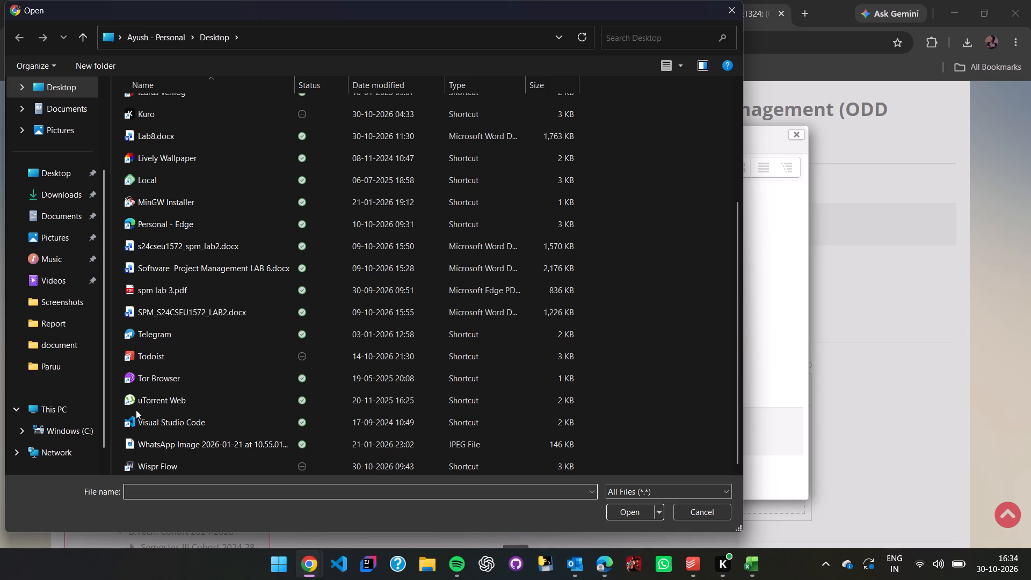
{"action": "left_click", "coordinate": [61, 193]}
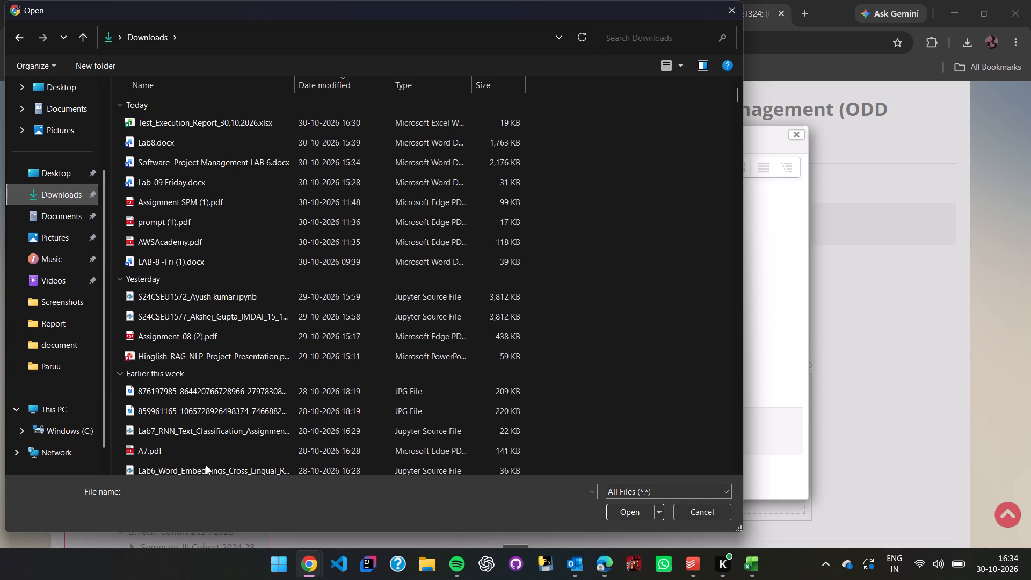
{"action": "left_click", "coordinate": [203, 492]}
{"action": "type", "text": "do"}
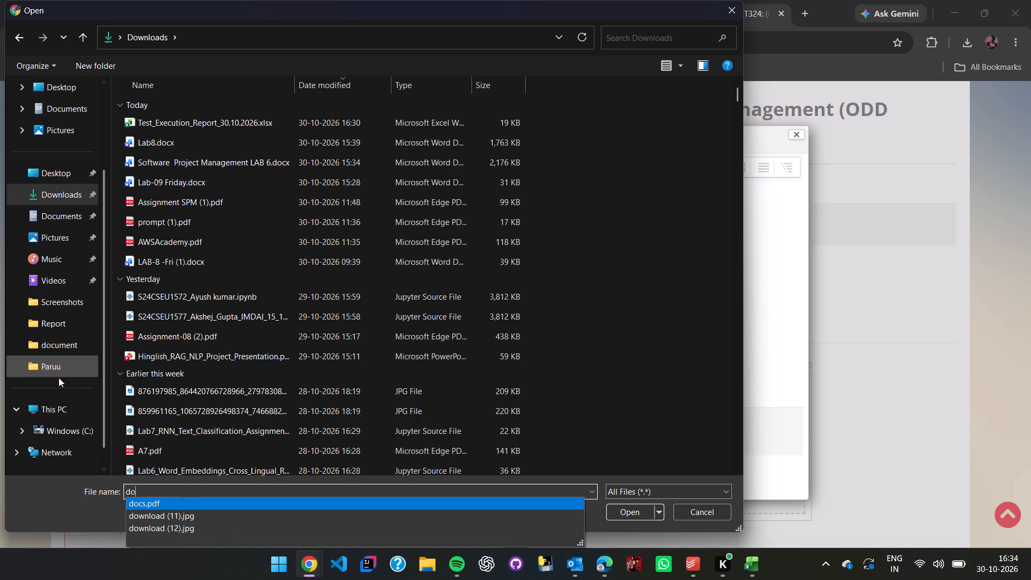
{"action": "left_click", "coordinate": [72, 178]}
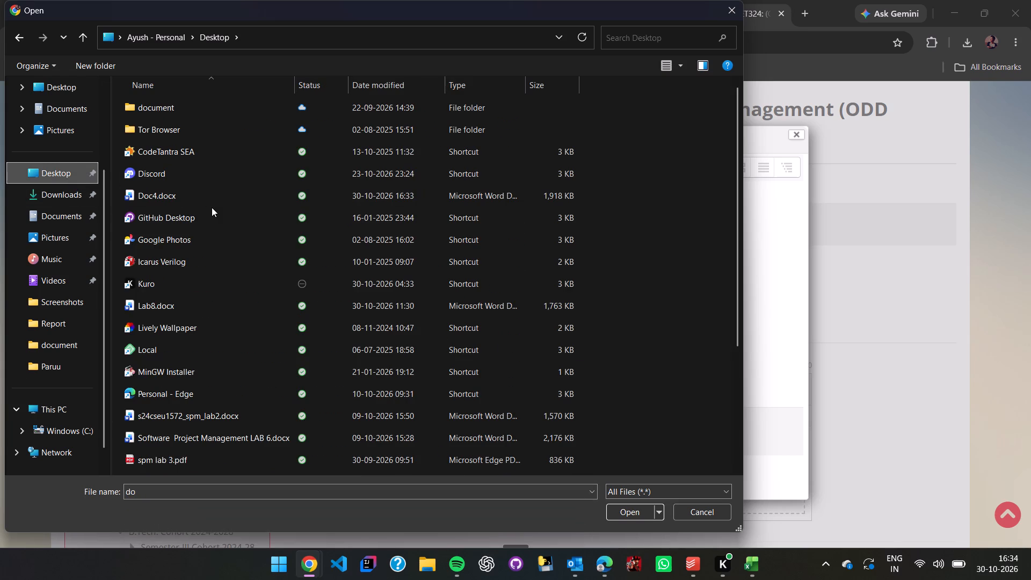
{"action": "left_click", "coordinate": [184, 191]}
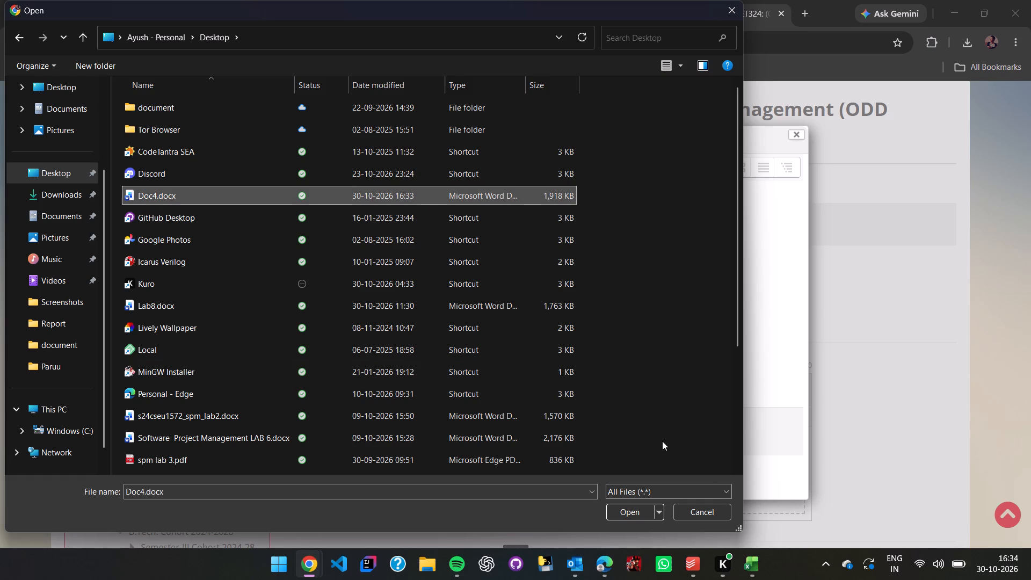
{"action": "left_click", "coordinate": [627, 515]}
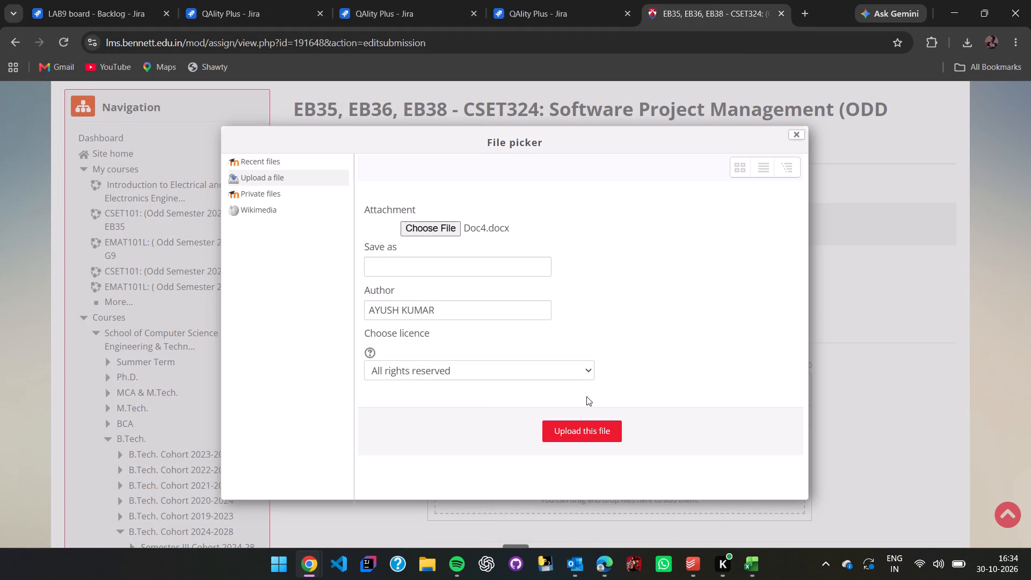
{"action": "left_click", "coordinate": [588, 436]}
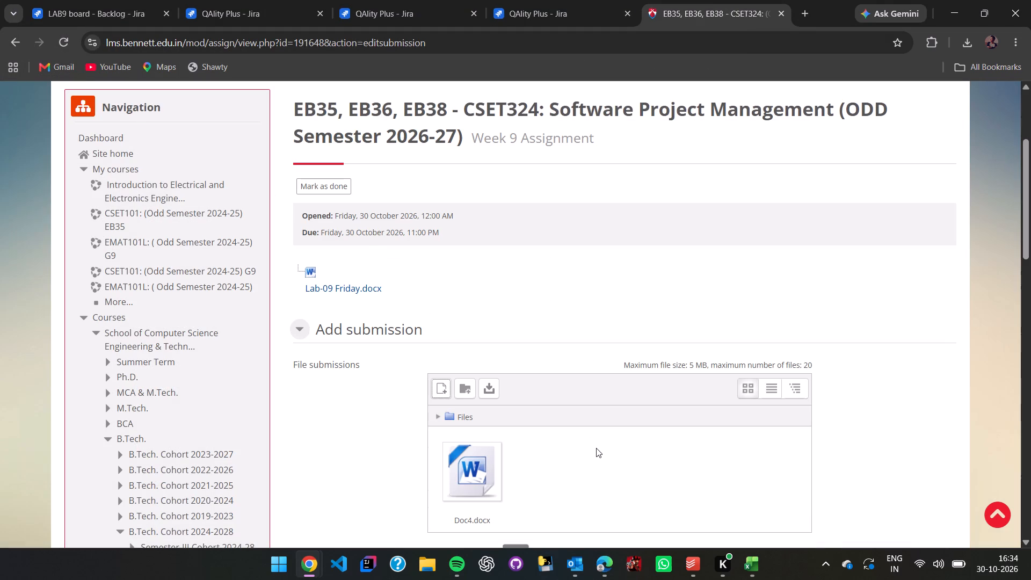
Save the submission, submit the Week 9 Assignment for grading with confirmation, and check its submission status.
{"action": "scroll", "coordinate": [597, 448], "scroll_direction": "down", "scroll_amount": 1}
{"action": "left_click", "coordinate": [491, 469]}
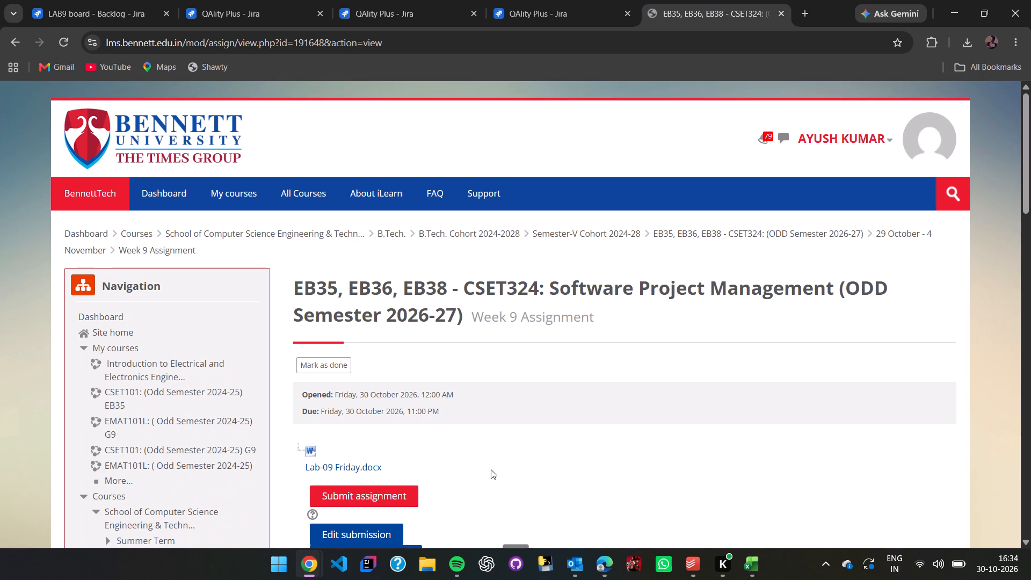
{"action": "left_click", "coordinate": [384, 492]}
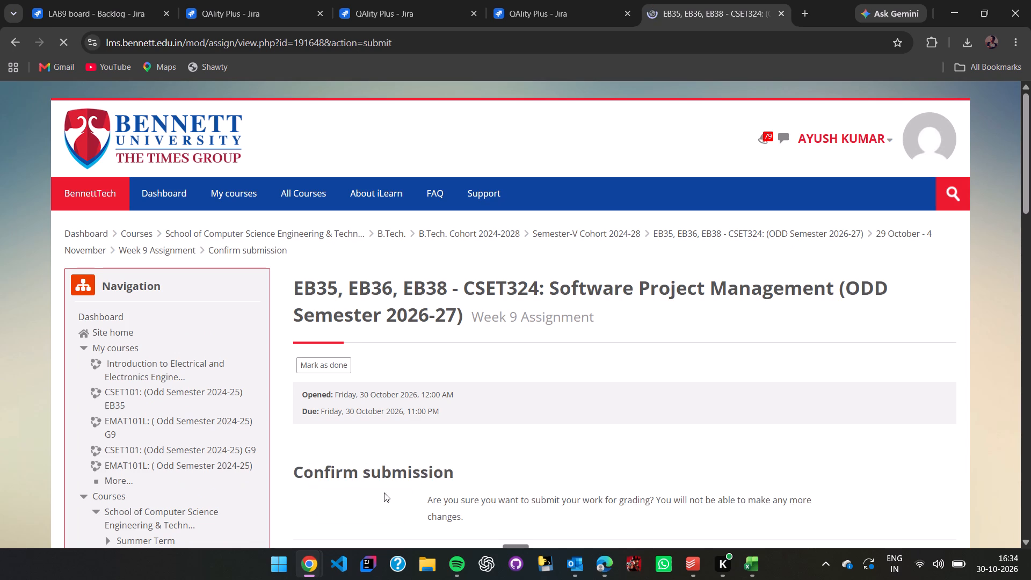
{"action": "scroll", "coordinate": [550, 446], "scroll_direction": "down", "scroll_amount": 3}
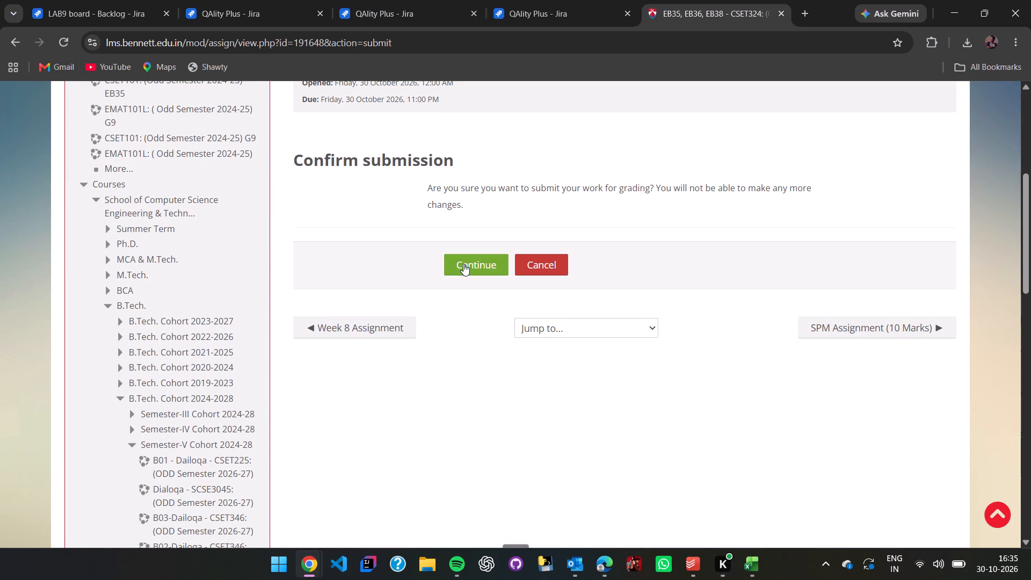
{"action": "left_click", "coordinate": [464, 264]}
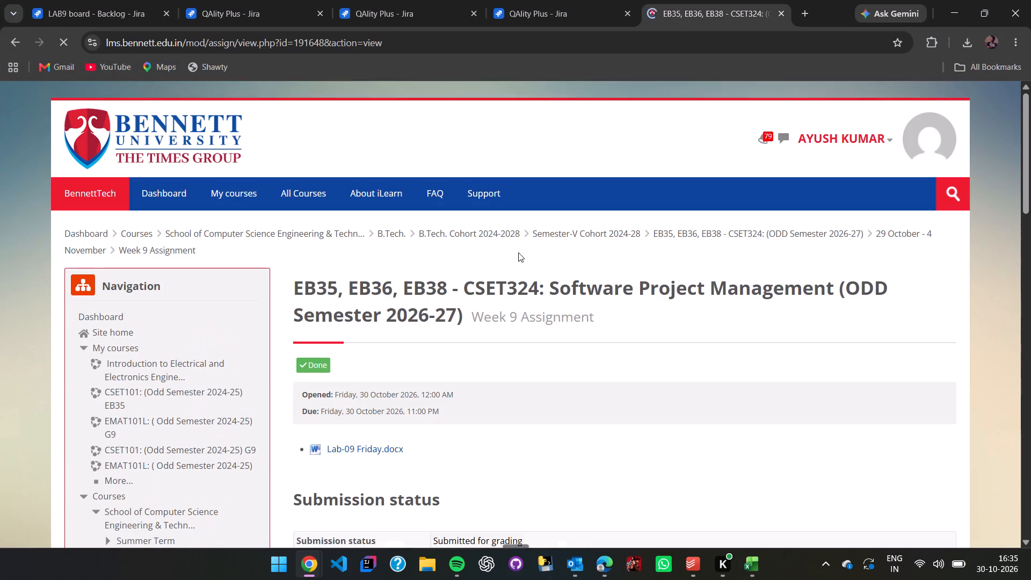
{"action": "scroll", "coordinate": [453, 421], "scroll_direction": "down", "scroll_amount": 6}
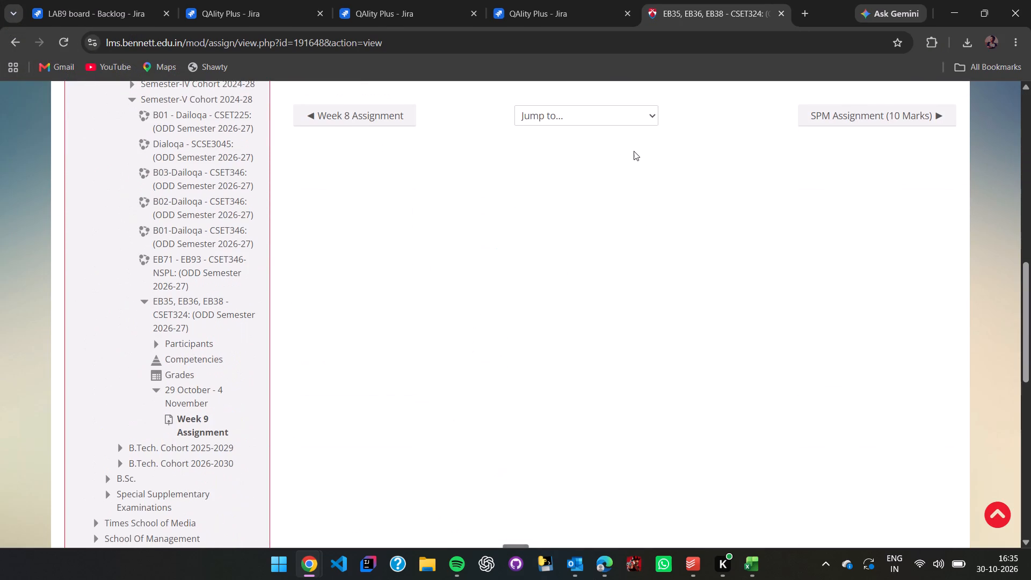